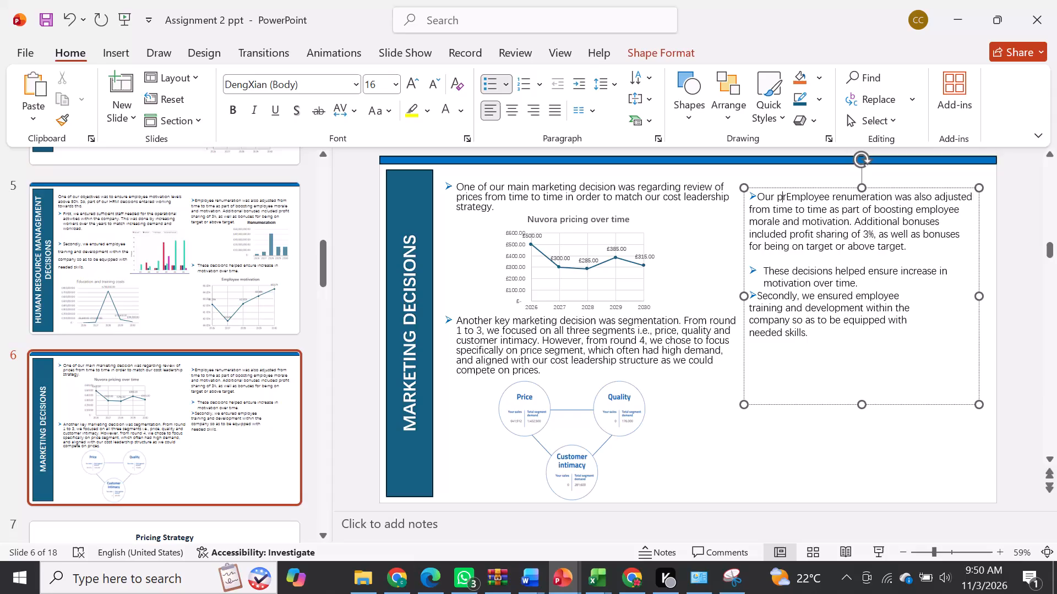
Complete the bullet "Our promotional decisions entailed both offline and digital marketing campaigns." on the Marketing Decisions slide, leaving a blank line before the employee text.
text(motional decisions entailed both)
key(space)
text(offline and digital marketing campaigns)
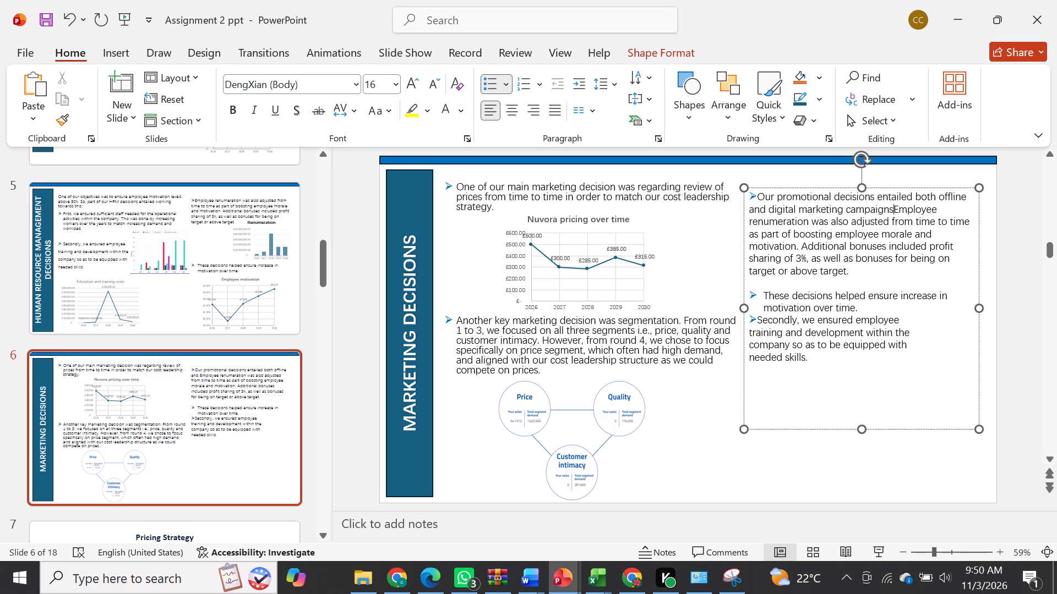
text(.)
key(space)
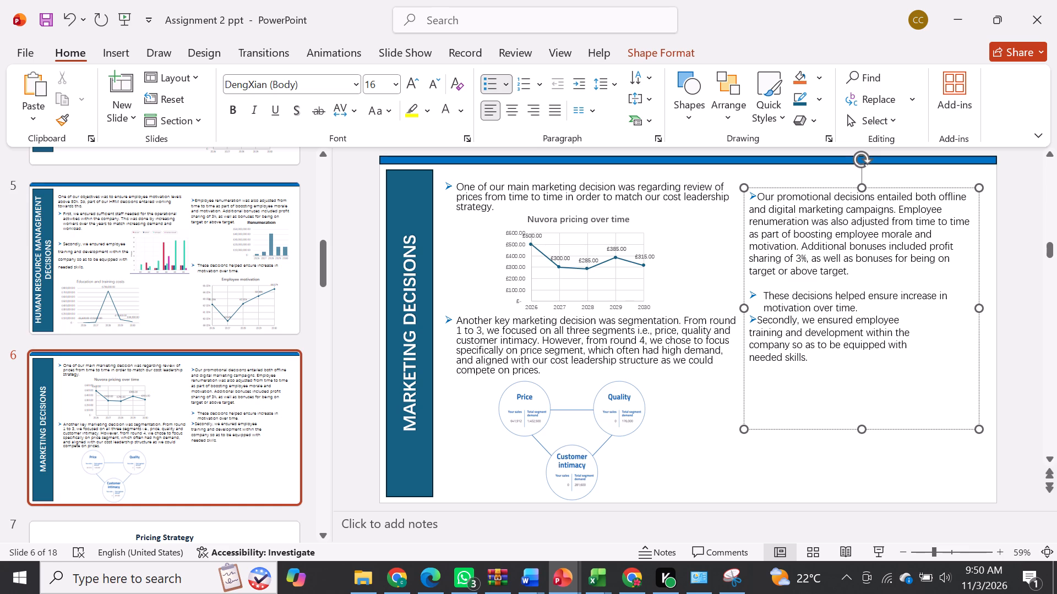
key(Return)
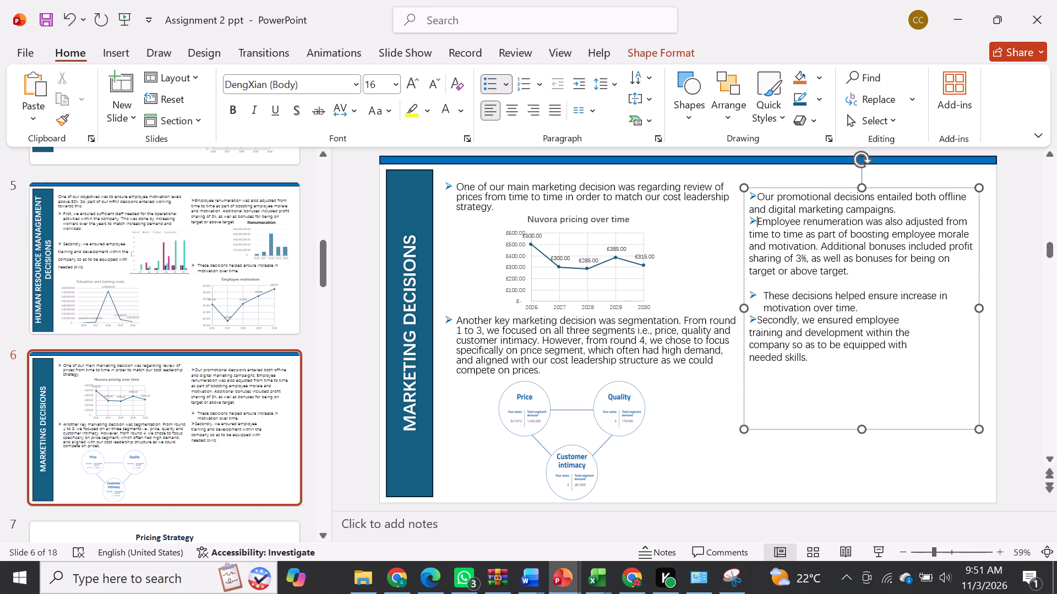
key(Return)
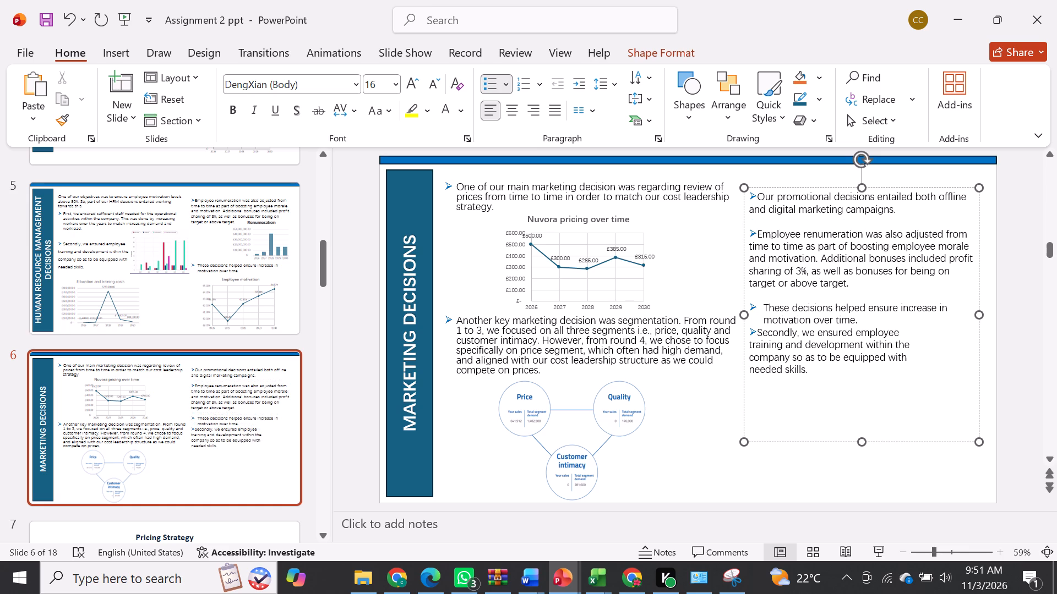
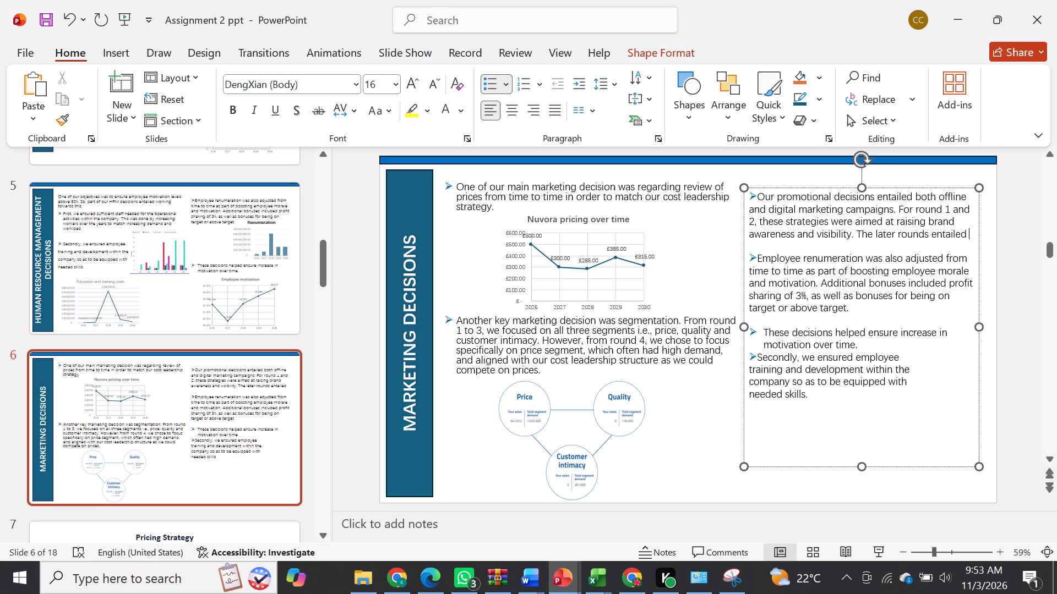
text(creating stronger traffic for our brand)
key(space)
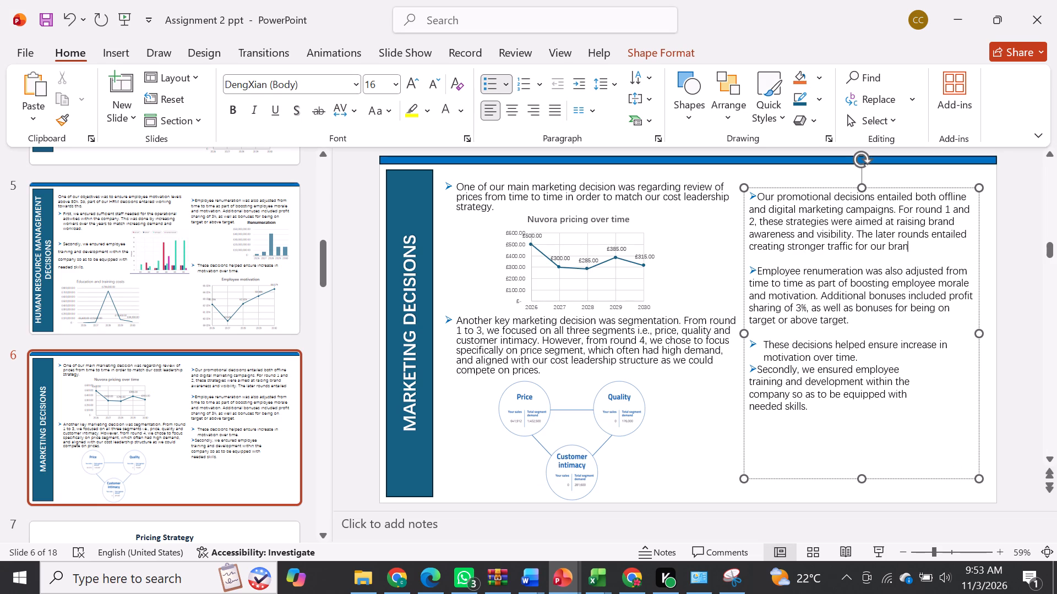
text(and expa)
key(BackSpace)
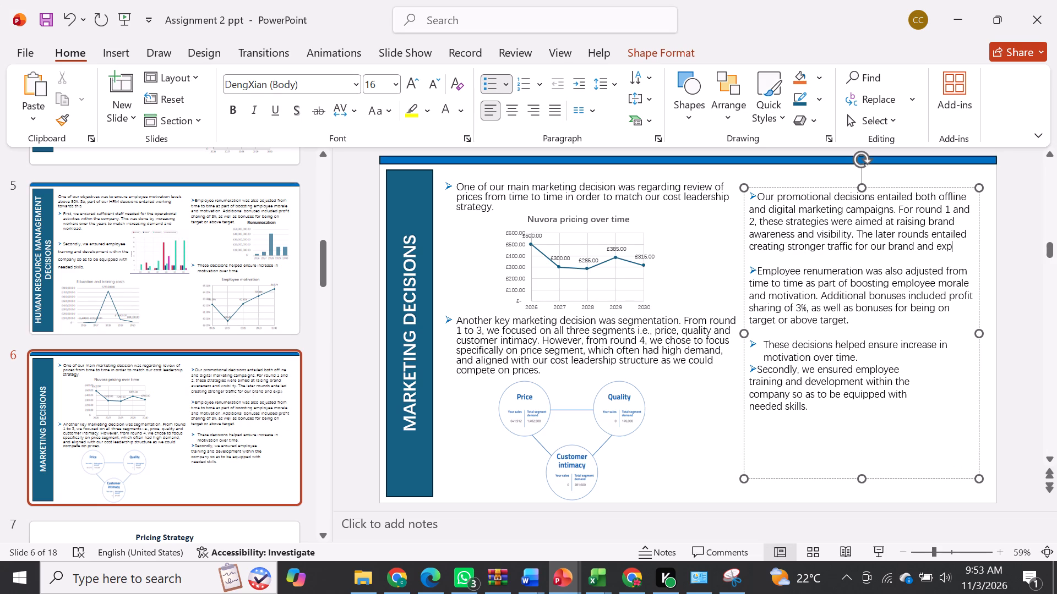
text(anding our reach to customers)
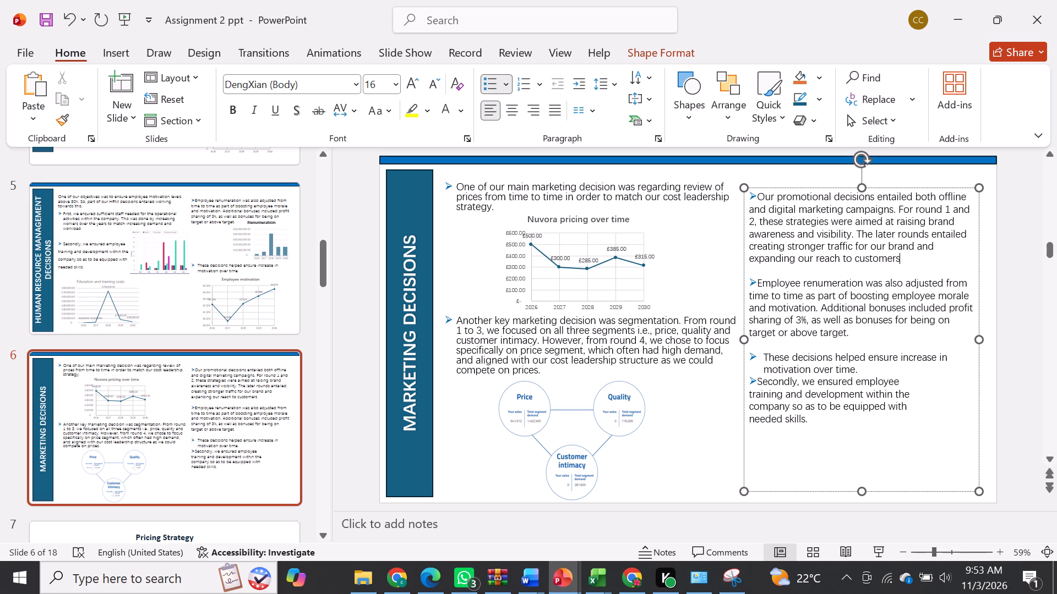
key(period)
key(space)
Add an indented bullet: "Promotional budget was increased over time to accommodate increasing marketing and also to help towards increasing customer base and market share.".
key(Return)
key(Tab)
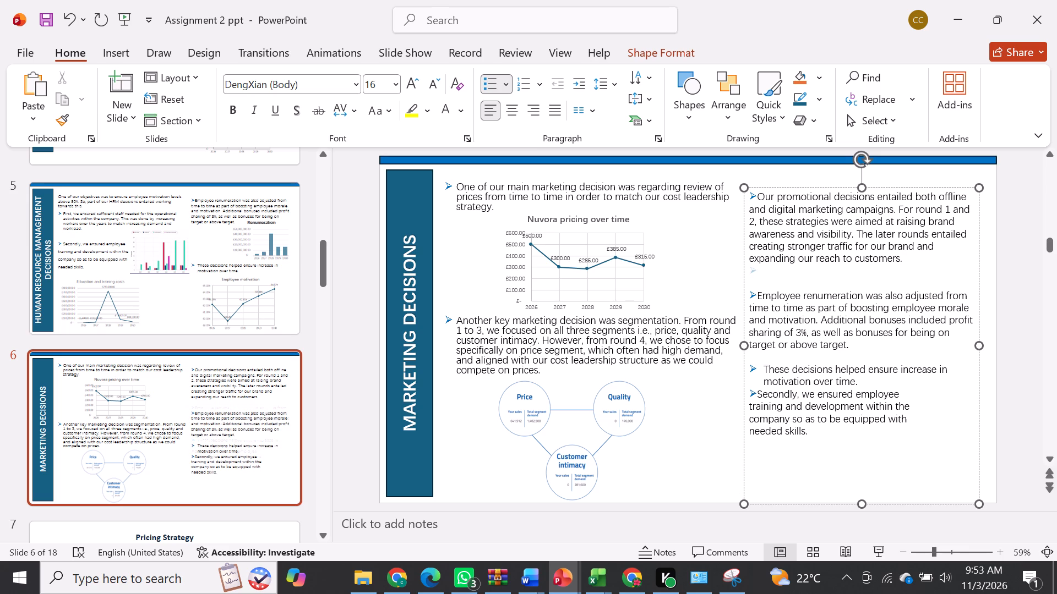
text(romotional budget was increased over)
key(space)
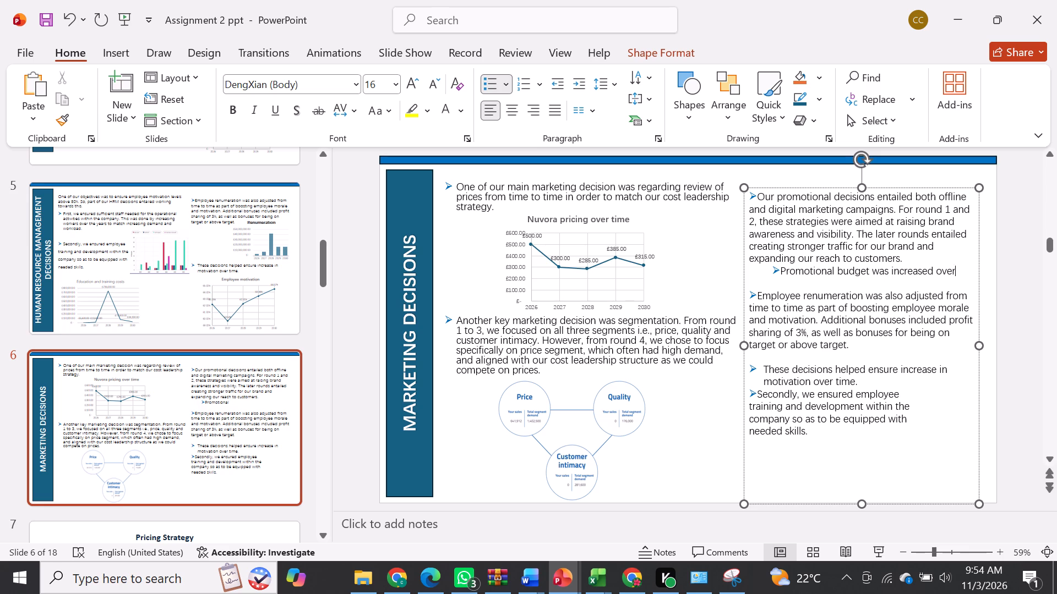
text(time to accomodate increasing)
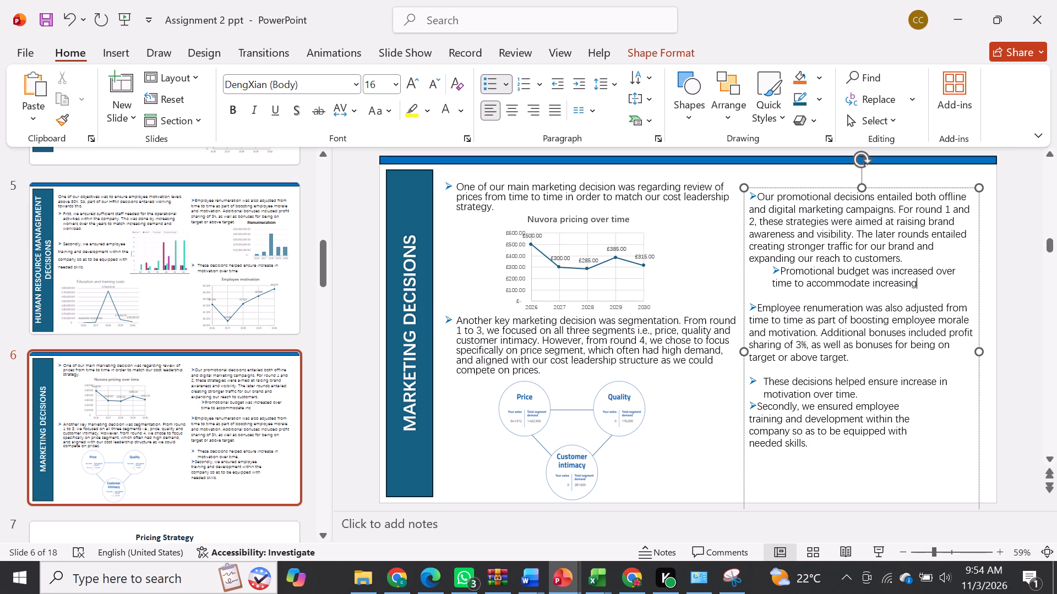
key(space)
text(marketing and also to help towards increasing customer base and market share.)
key(space)
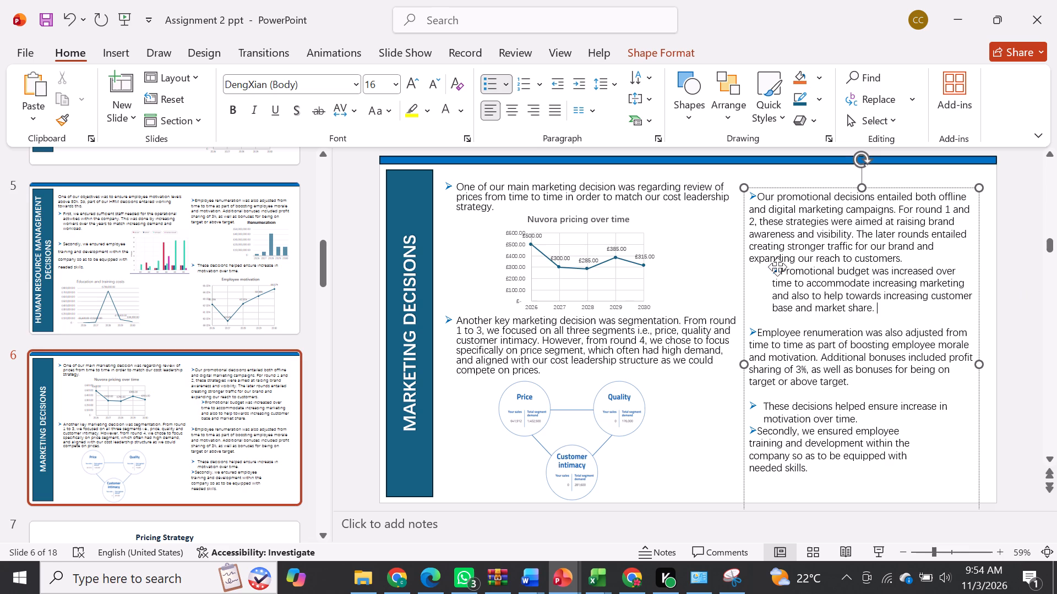
Make the promotional budget text a main-level bullet, separated from the promotional decisions bullet by a blank line.
click(902, 257)
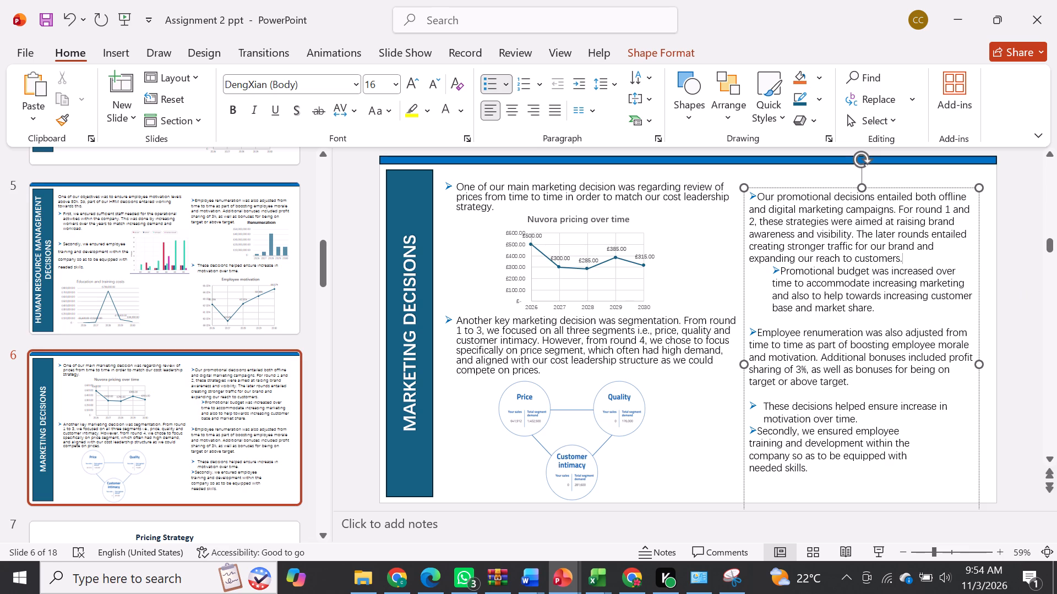
key(Return)
key(Delete)
key(Delete)
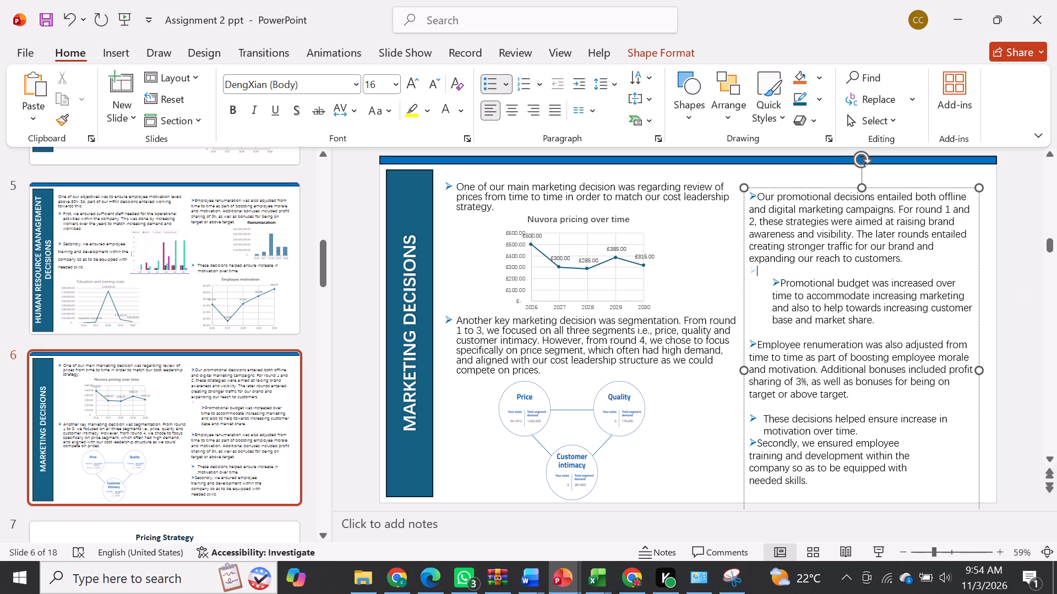
key(BackSpace)
key(BackSpace)
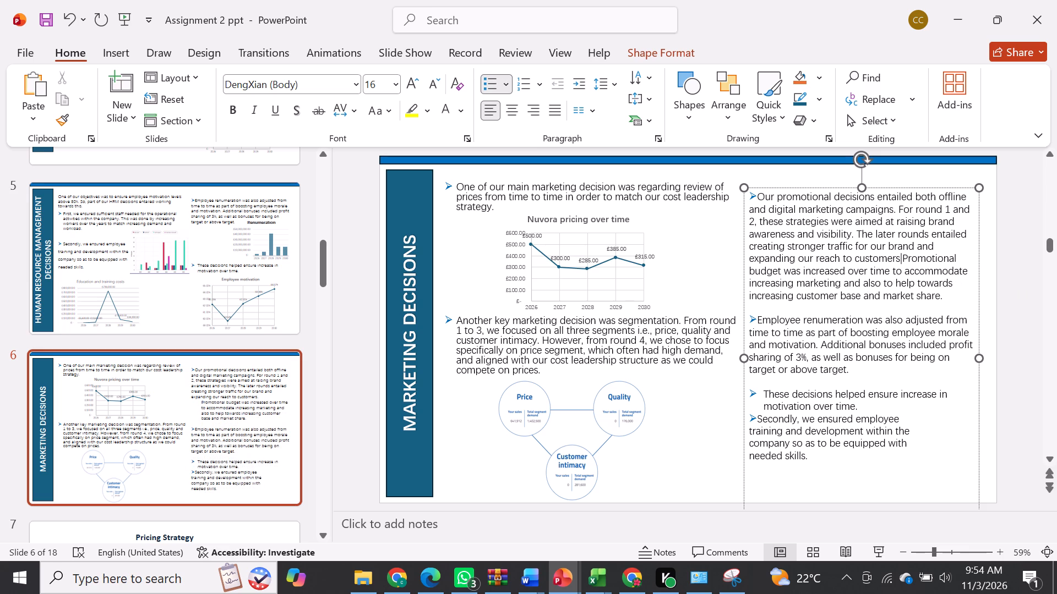
key(Return)
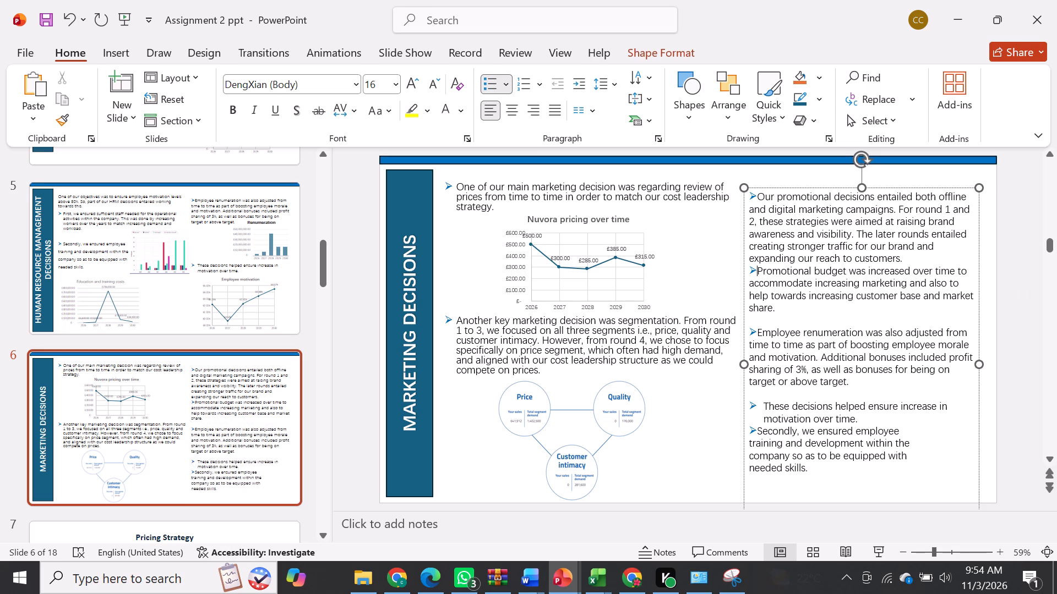
key(Return)
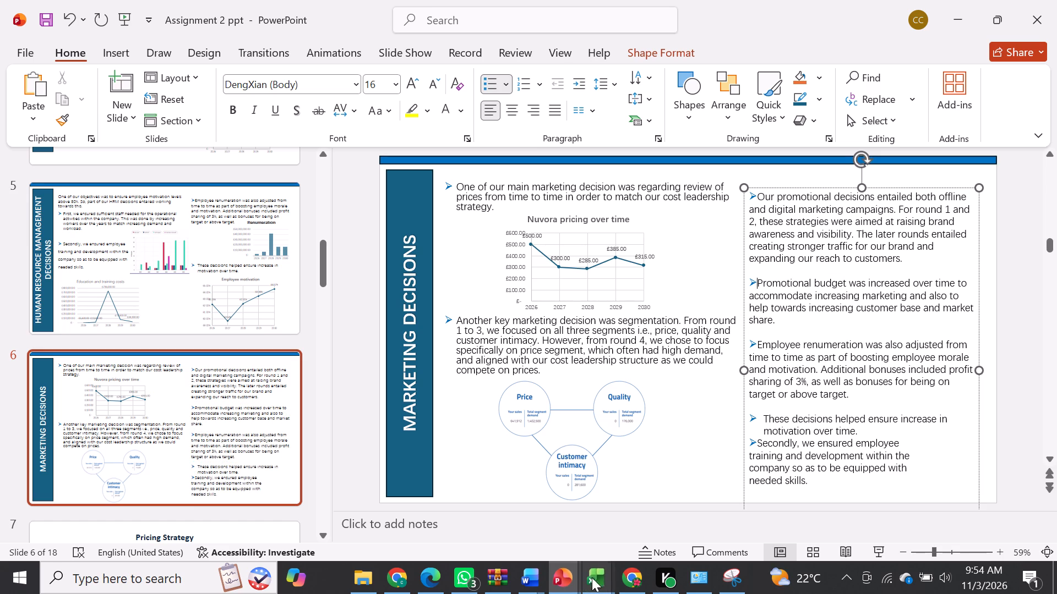
Switch to NUVORA.pdf in Edge and examine the financial pages, through to the yearly sales costs on the Retained Net Profit (2026-2030) page.
click(420, 588)
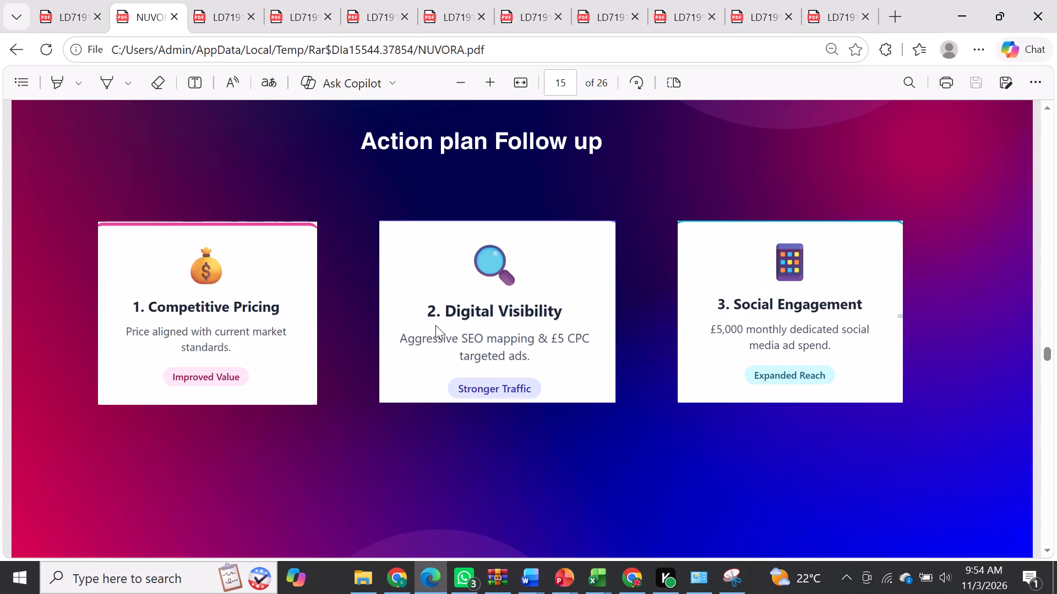
scroll(540, 415, down, 4)
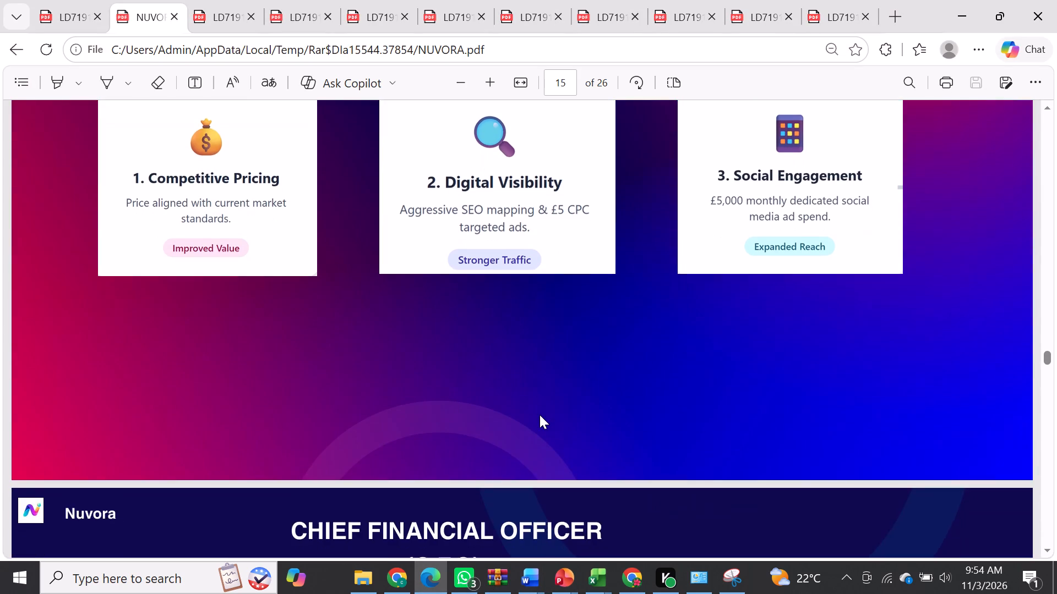
scroll(540, 415, down, 7)
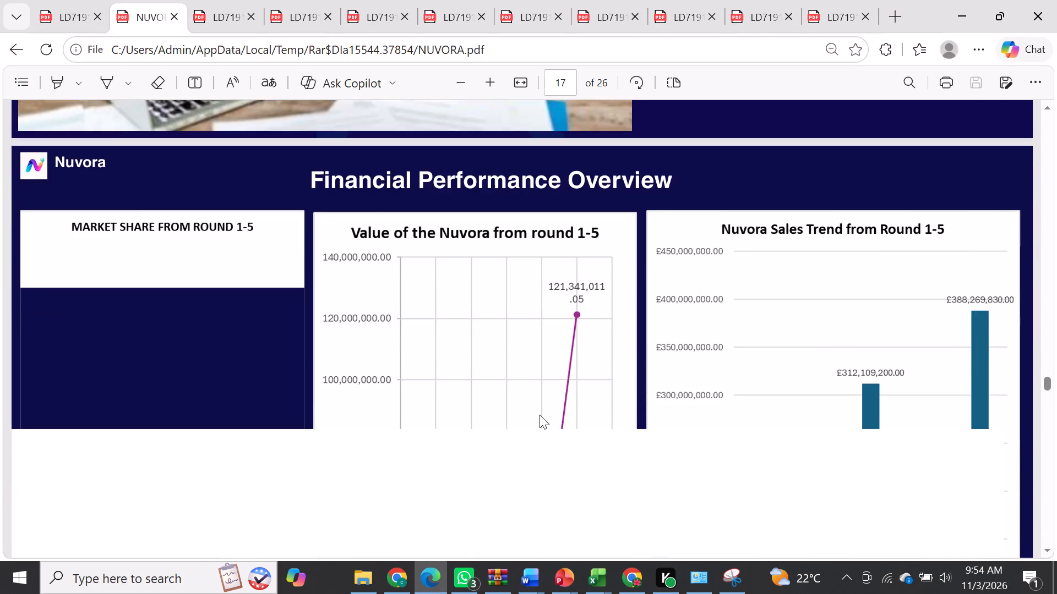
scroll(540, 415, down, 9)
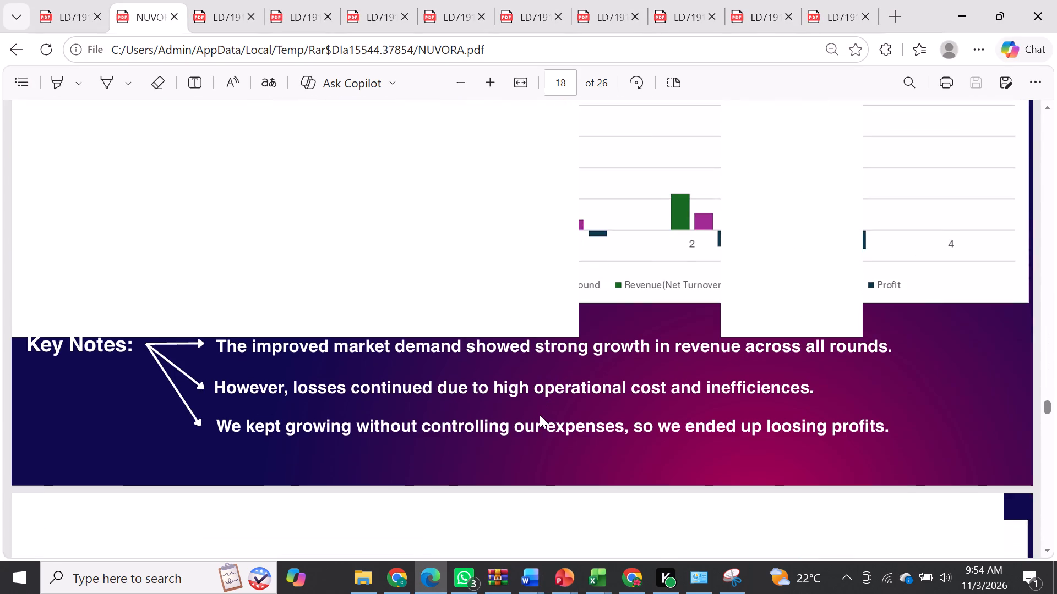
scroll(540, 415, down, 3)
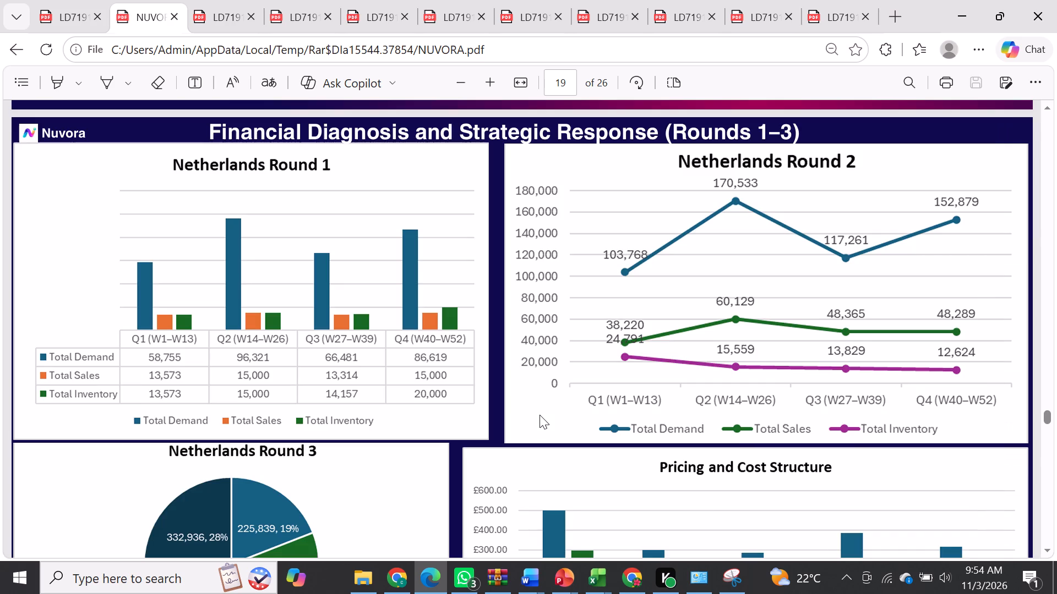
scroll(541, 388, down, 1)
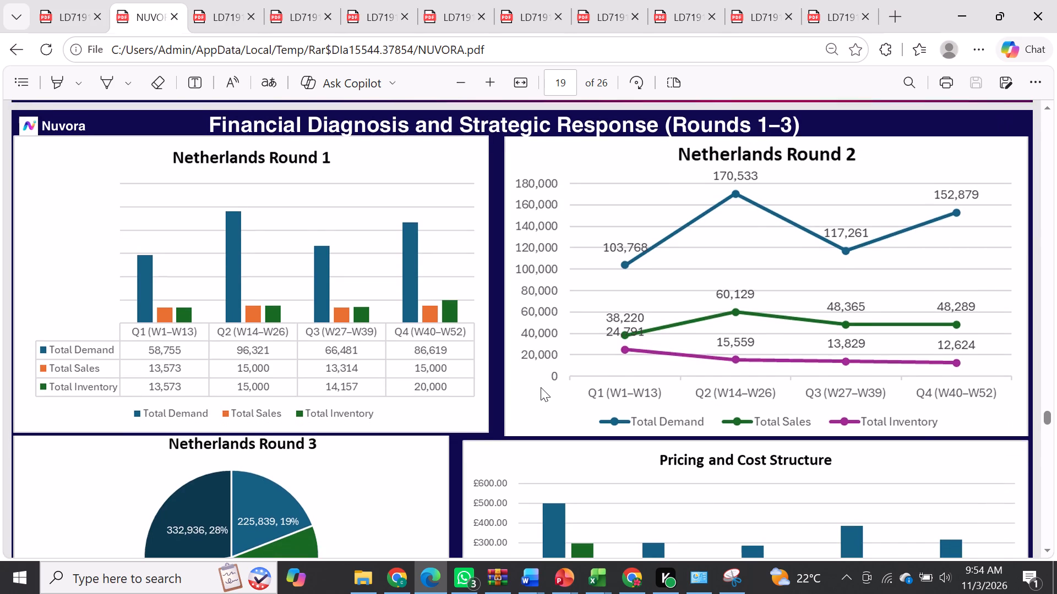
scroll(541, 387, down, 6)
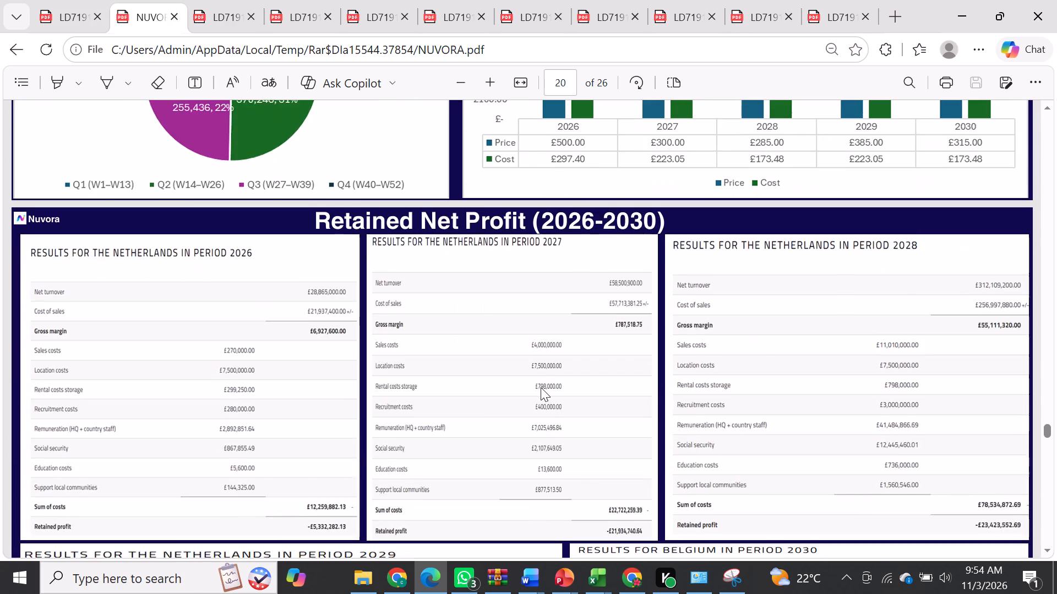
scroll(541, 387, down, 1)
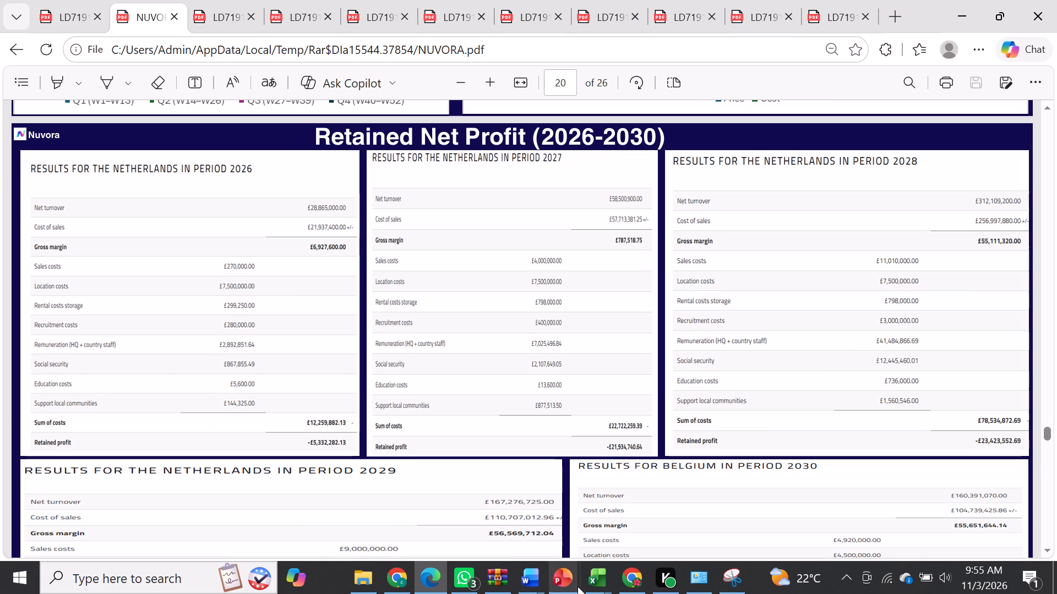
In the finance Excel workbook, replace the Price header in cell B9 with "Sales and marketing costs".
click(593, 581)
click(622, 534)
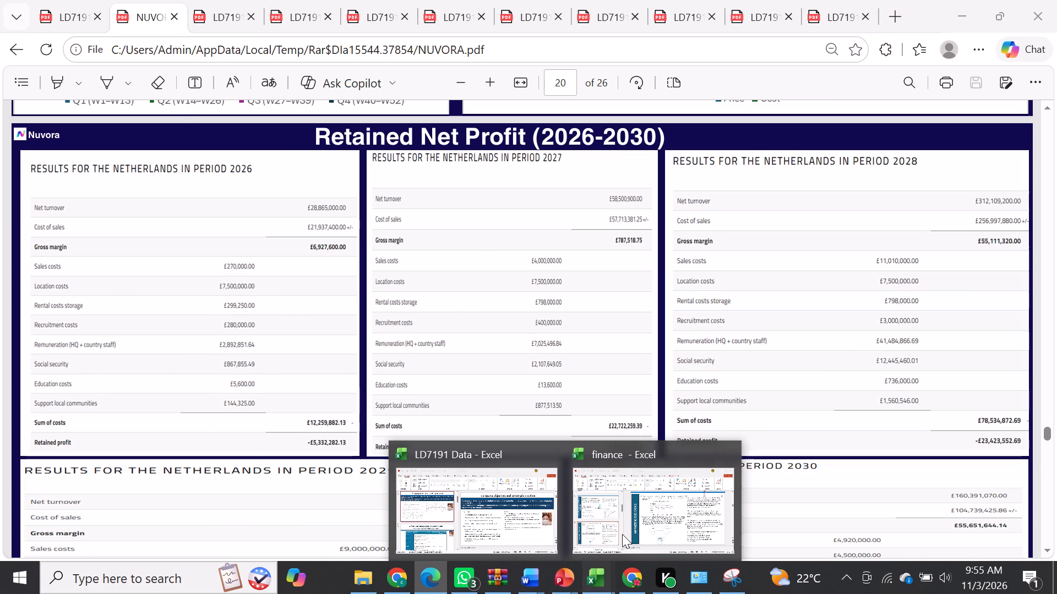
click(111, 365)
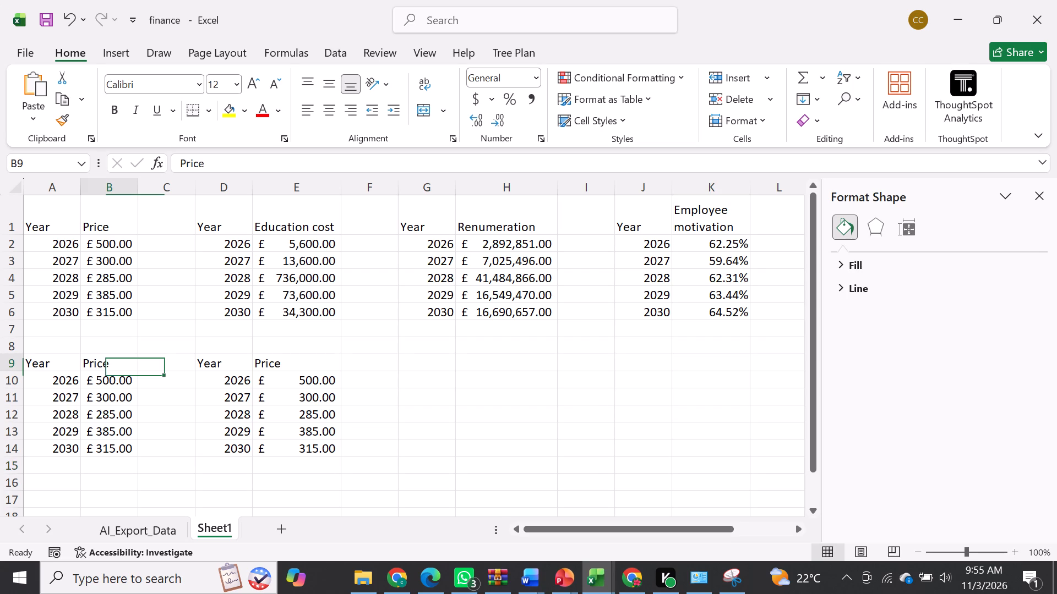
key(s)
text(ales and marketing costs)
click(435, 479)
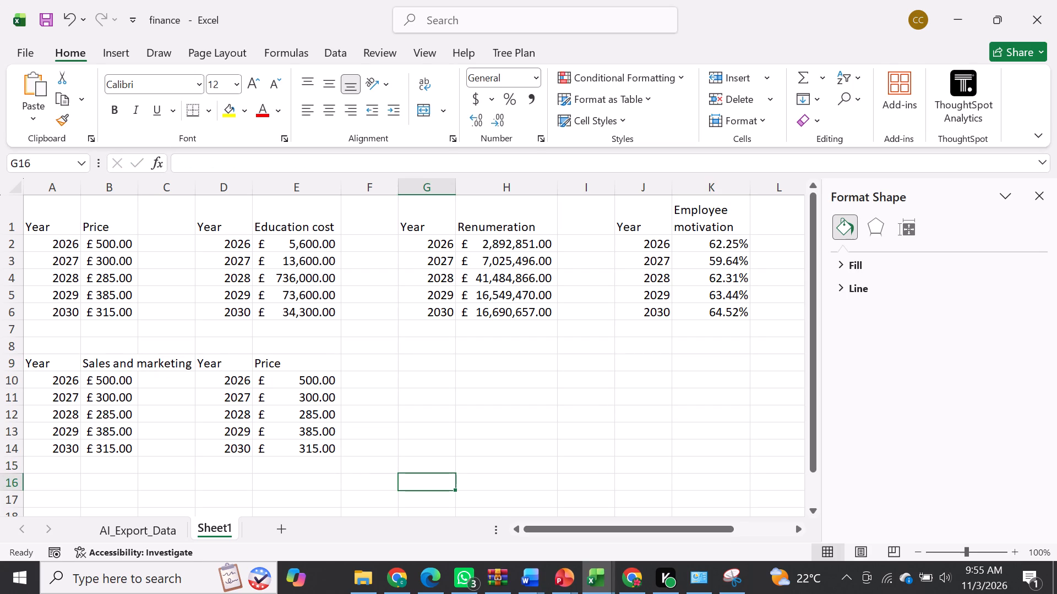
Enter the sales and marketing costs for 2026 to 2028 in B10:B12: 270,000, 4,000,000 and 11,010,000.
click(123, 380)
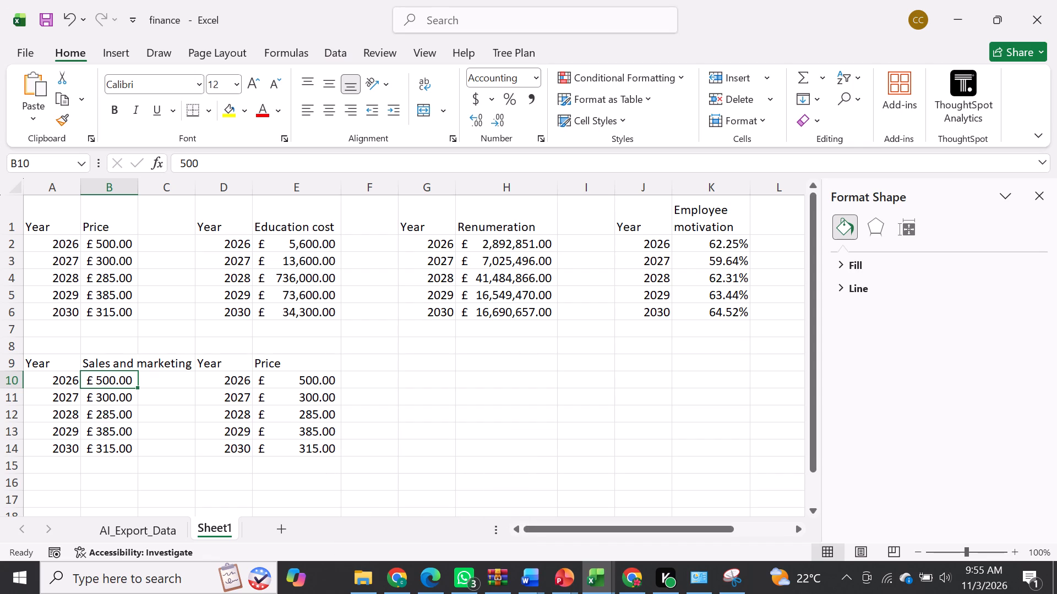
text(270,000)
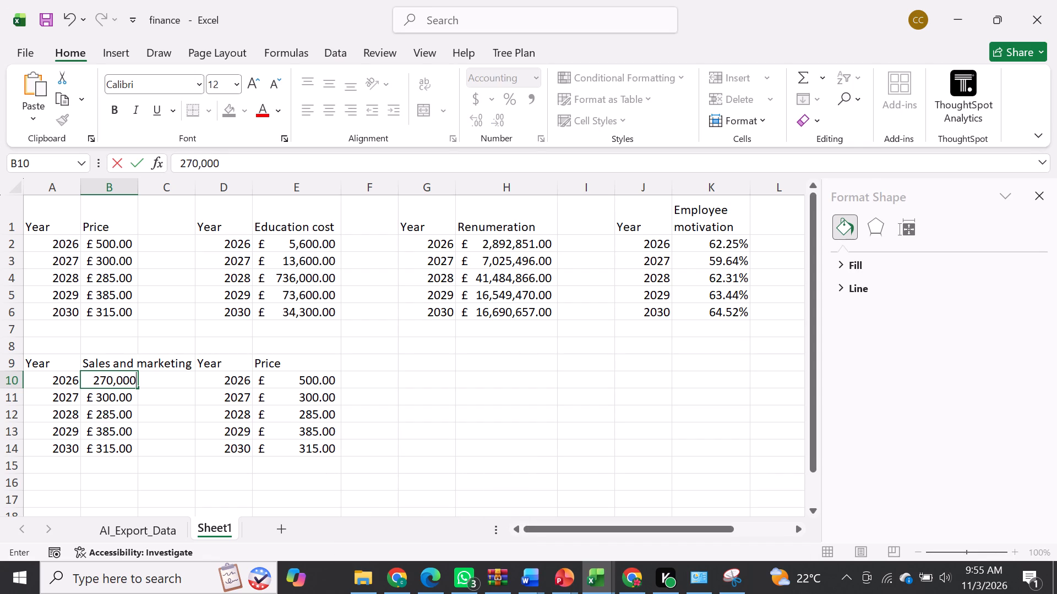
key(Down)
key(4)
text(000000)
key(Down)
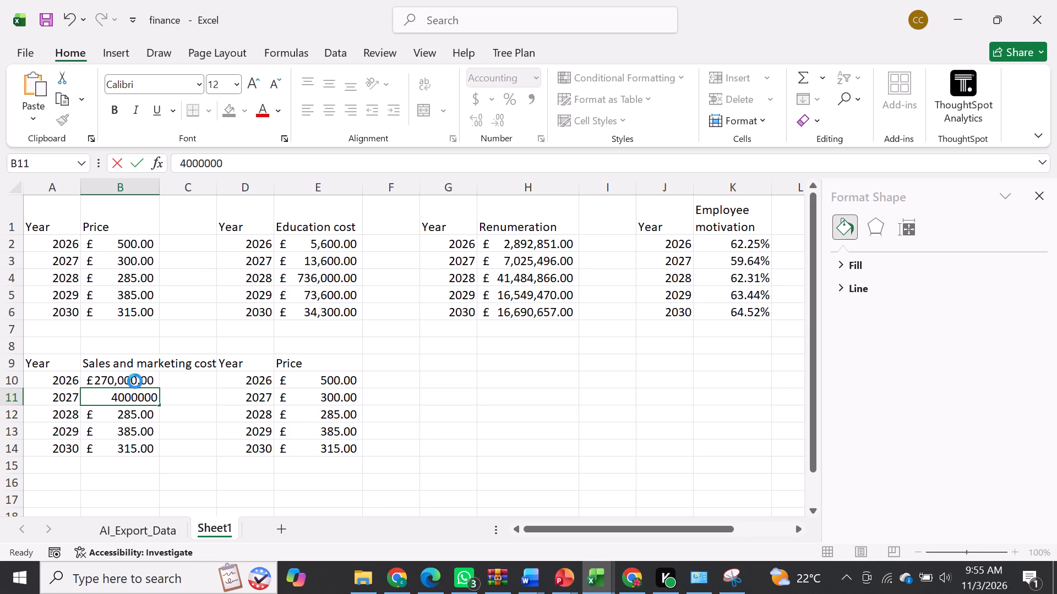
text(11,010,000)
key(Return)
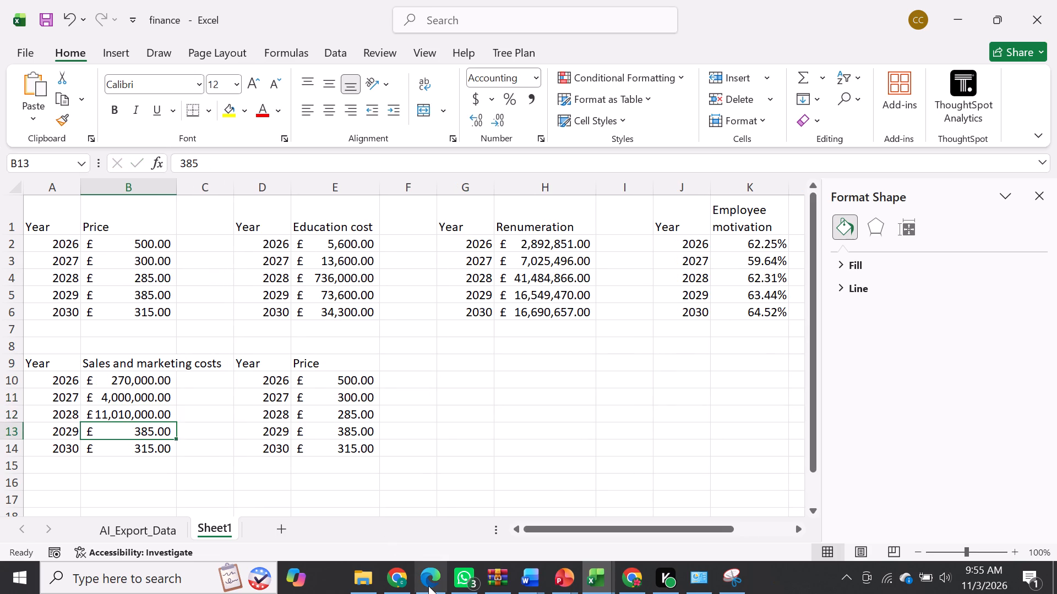
Look up the 2029 and 2030 sales costs in NUVORA.pdf and enter 9,000,000 and 4,920,000 in B13:B14 of the finance workbook.
click(432, 511)
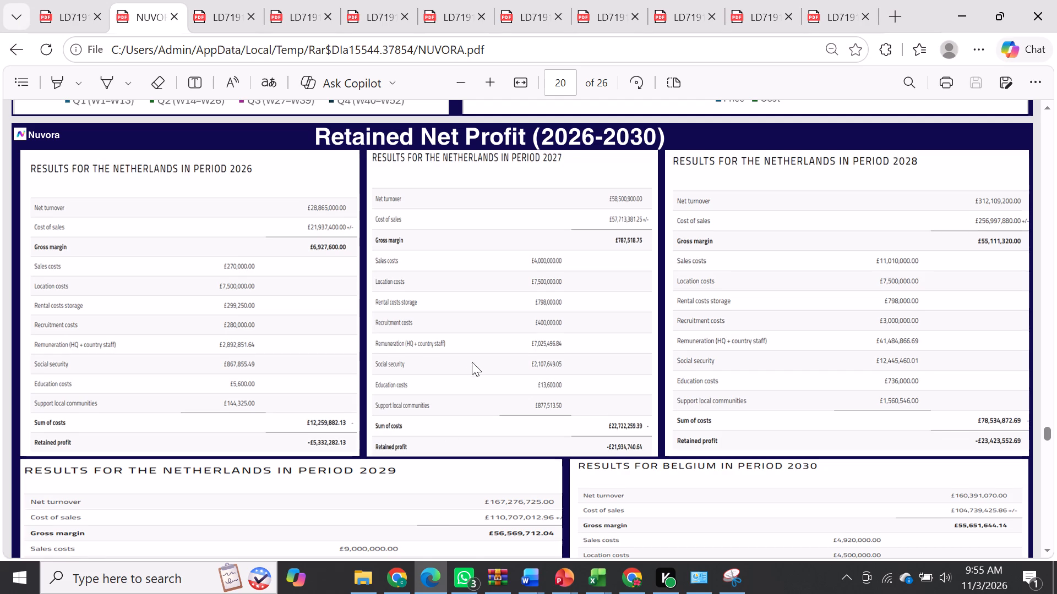
scroll(415, 355, down, 1)
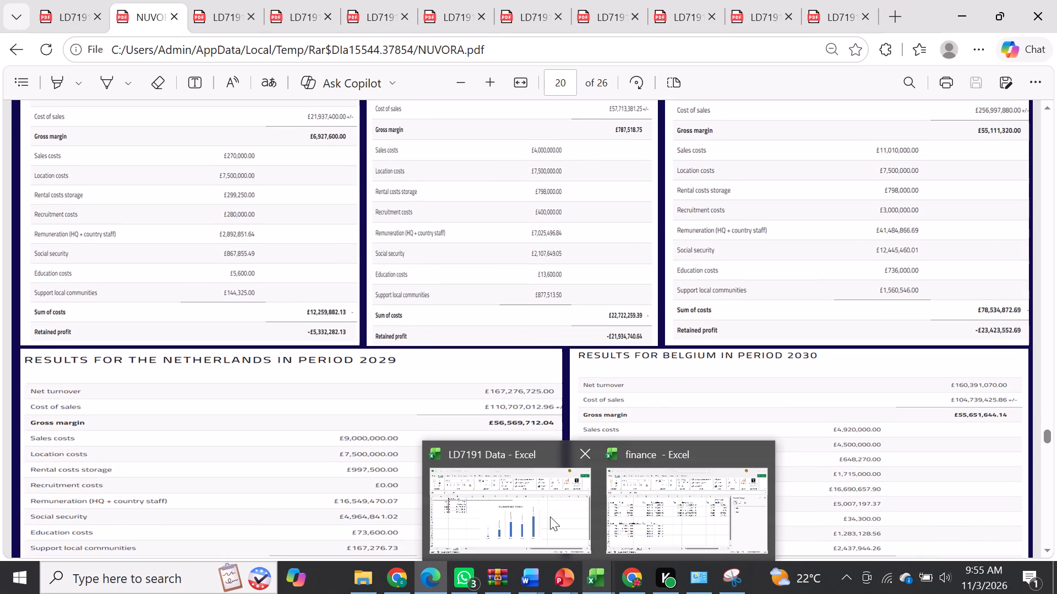
click(634, 515)
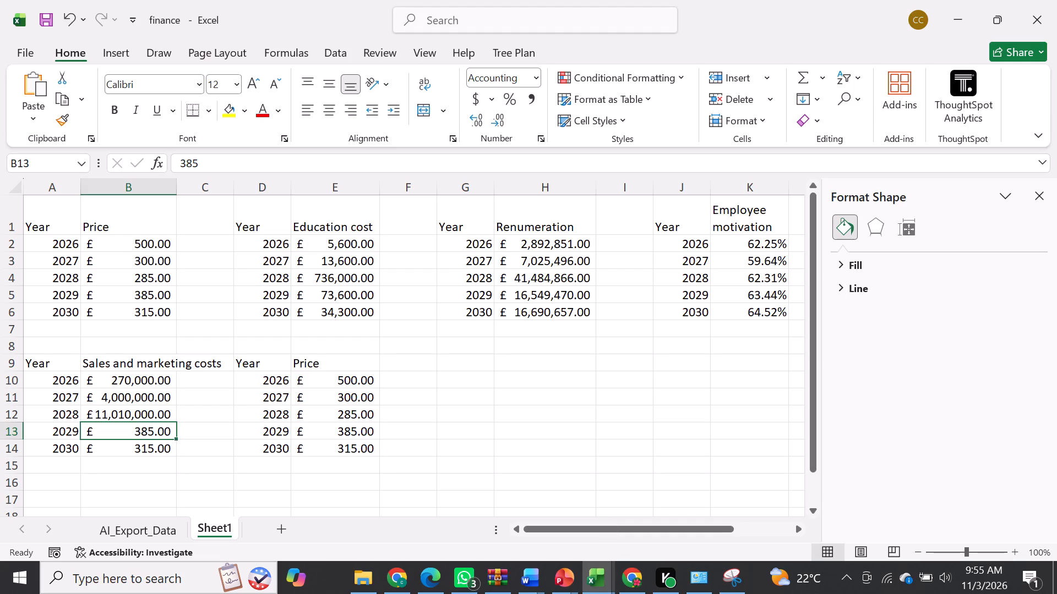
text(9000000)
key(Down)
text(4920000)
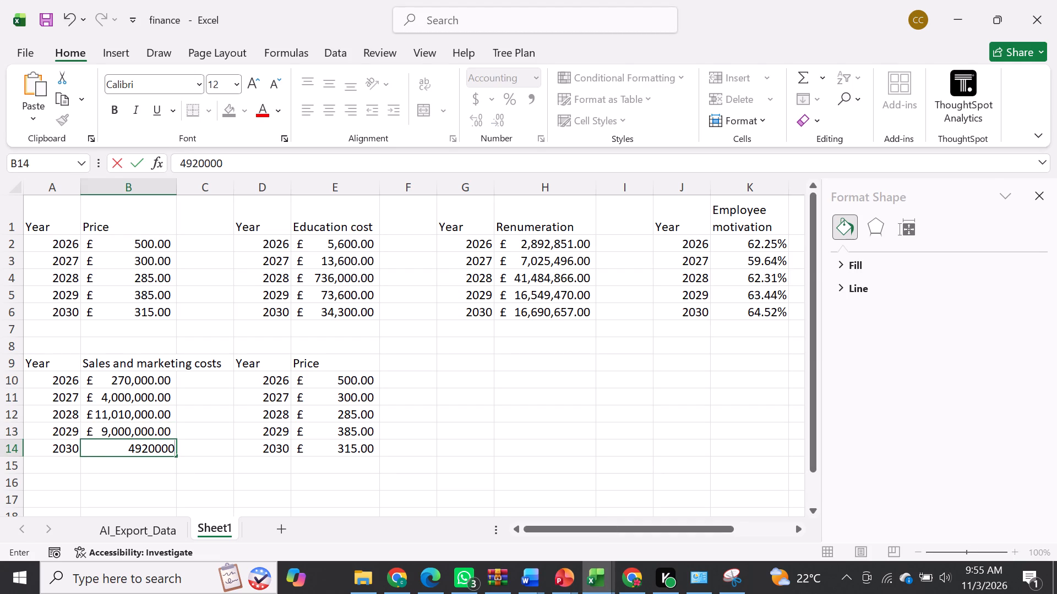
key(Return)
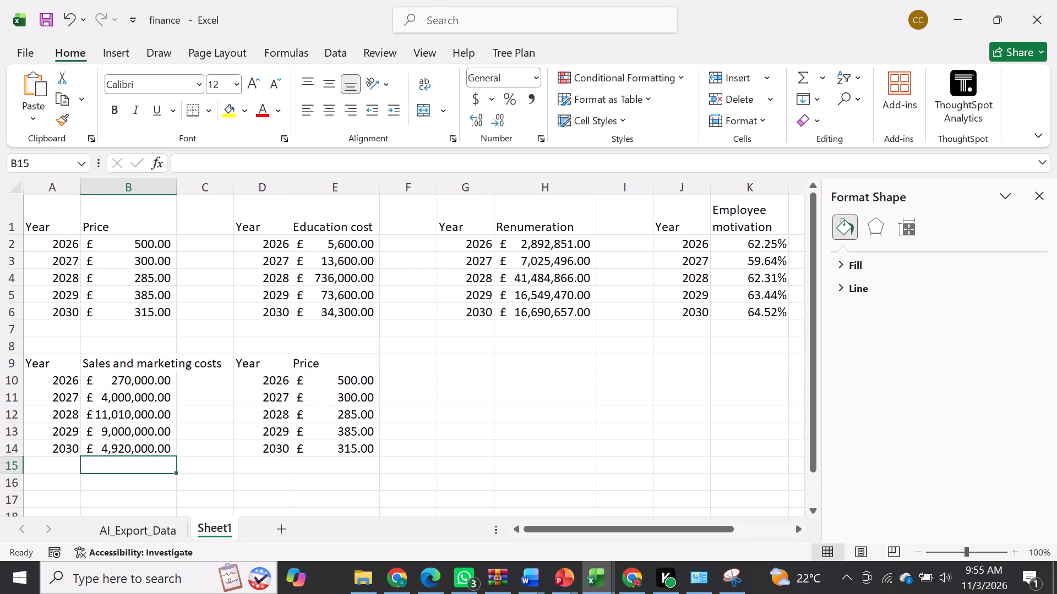
Insert the recommended vertical column chart from the Year and Sales and marketing costs data in A9:B14.
drag(46, 365, 149, 456)
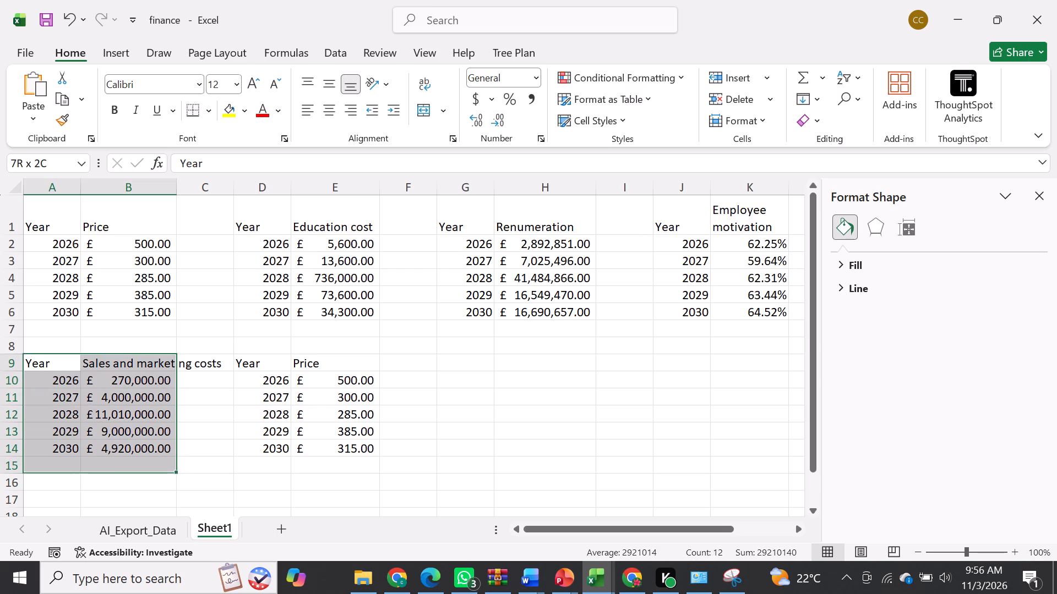
drag(149, 456, 149, 455)
click(122, 58)
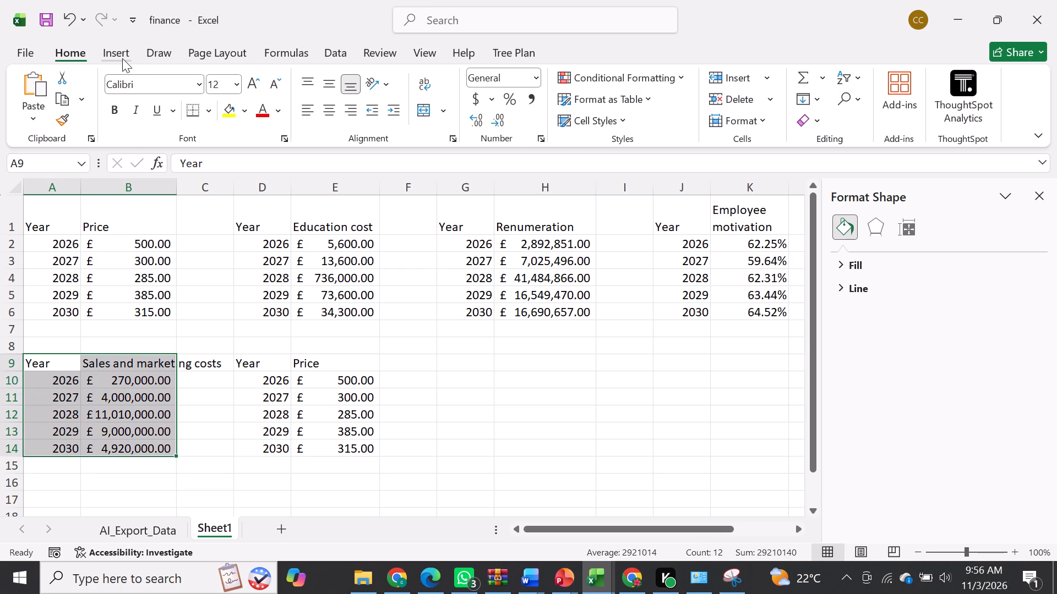
click(290, 104)
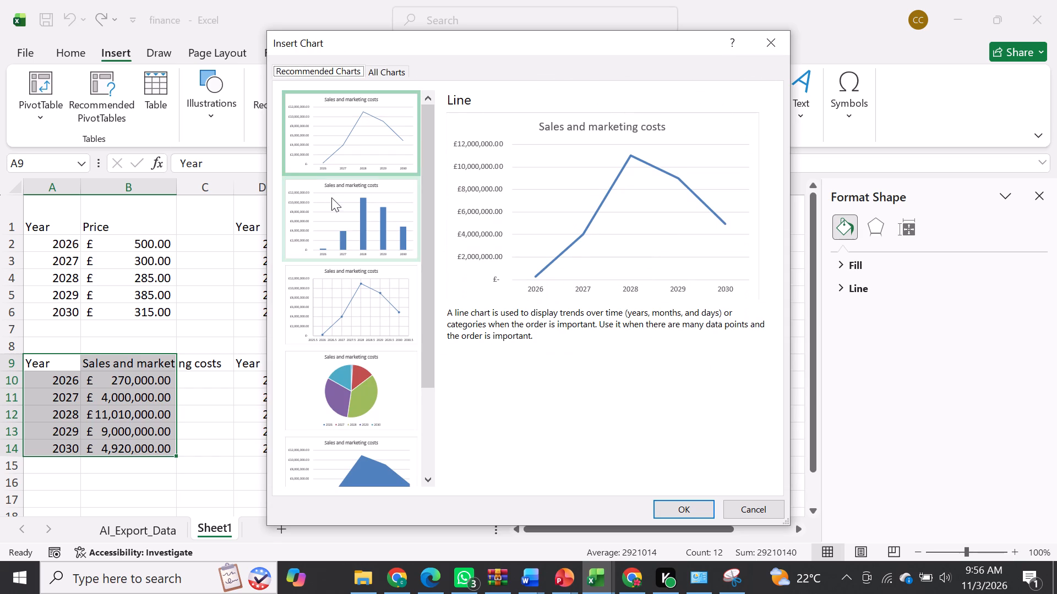
click(332, 199)
click(668, 508)
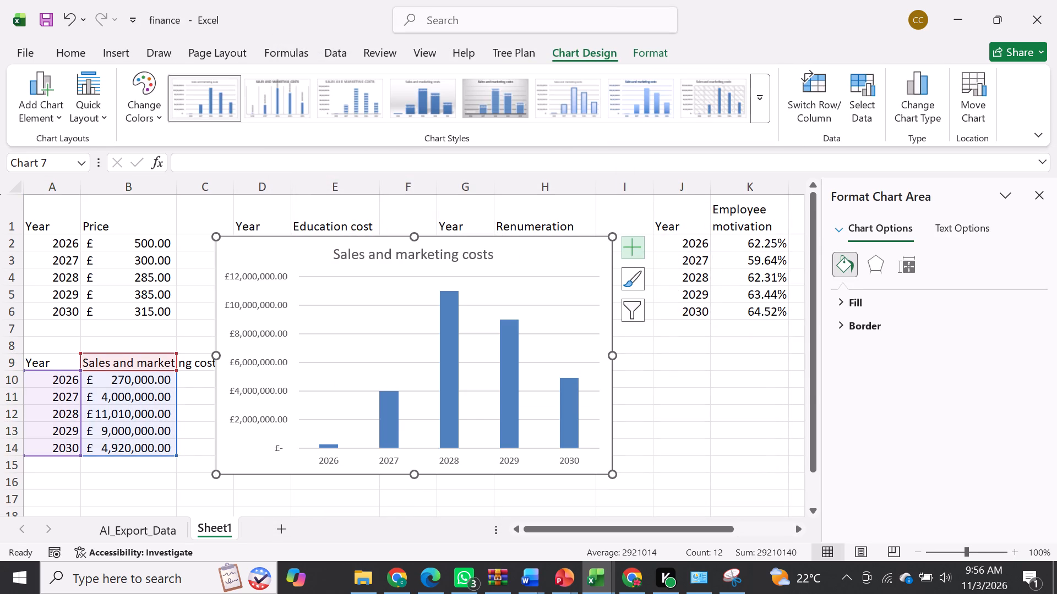
Make the "Sales and marketing costs" chart title bold.
click(446, 253)
click(424, 256)
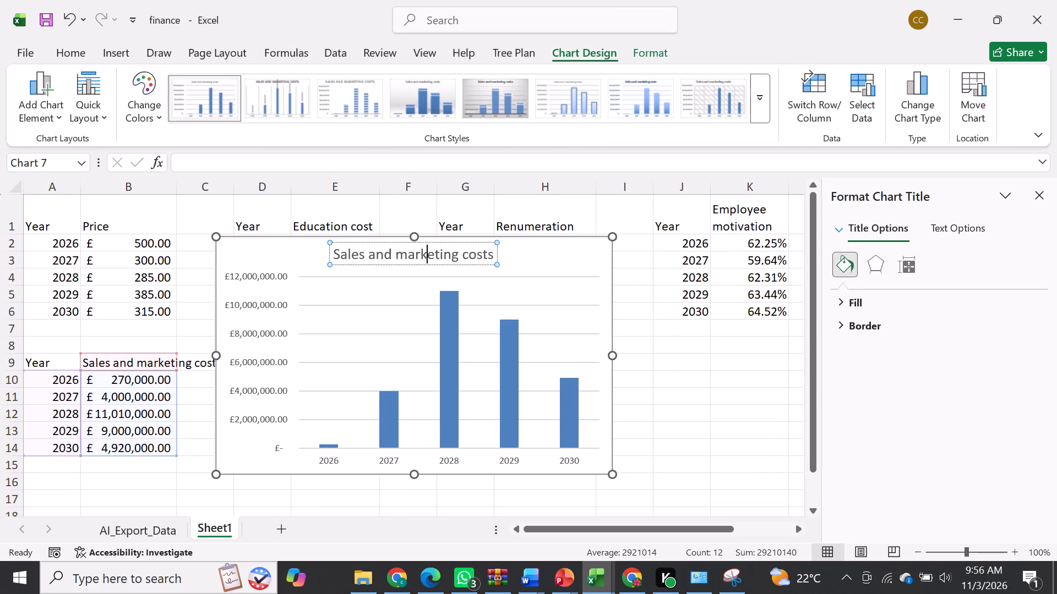
key(ctrl+a)
key(ctrl+b)
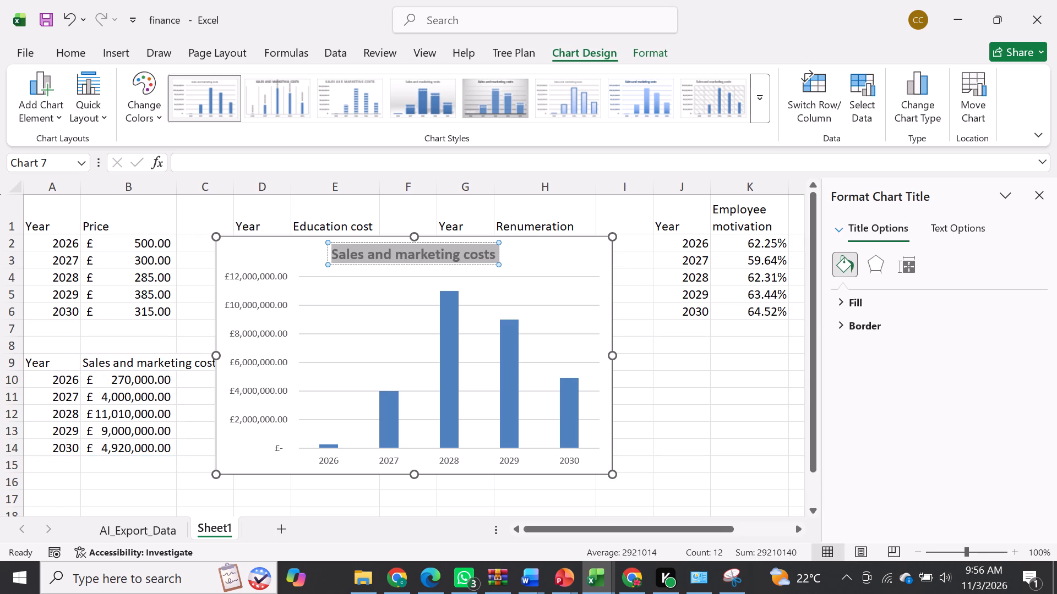
Cut the whole Sales and marketing costs chart from the worksheet.
click(549, 257)
click(531, 253)
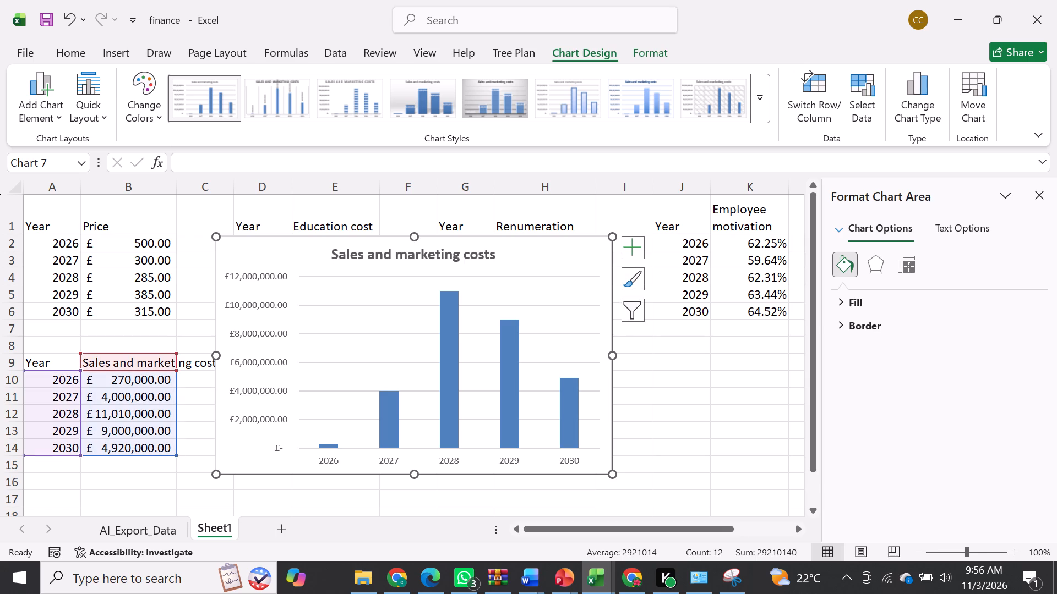
key(ctrl+x)
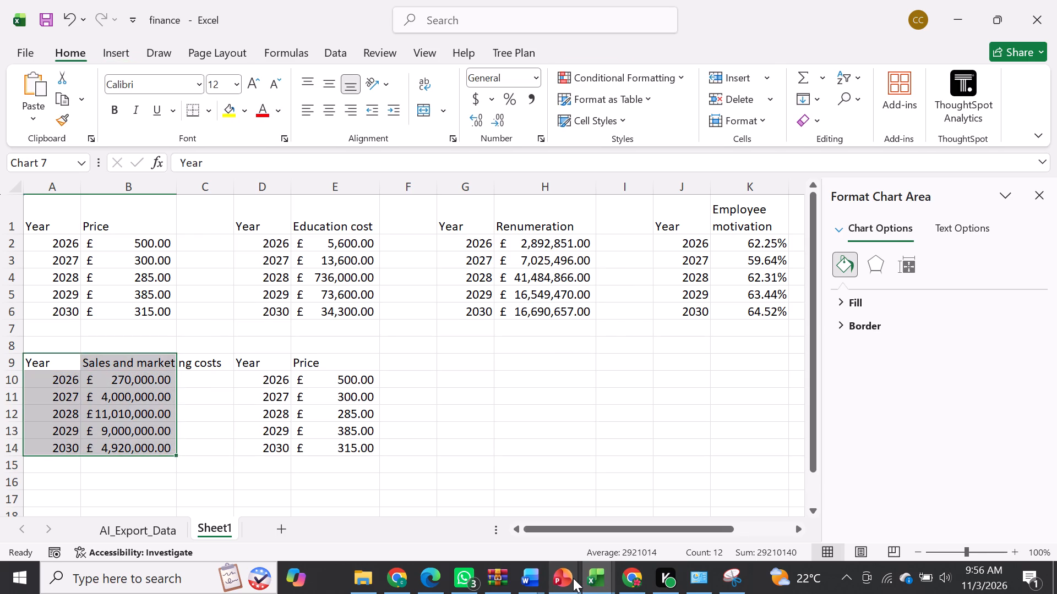
Switch to the Assignment 2 PowerPoint and delete the leftover employee renumeration, motivation and training text below the promotional budget bullet.
click(573, 578)
click(627, 535)
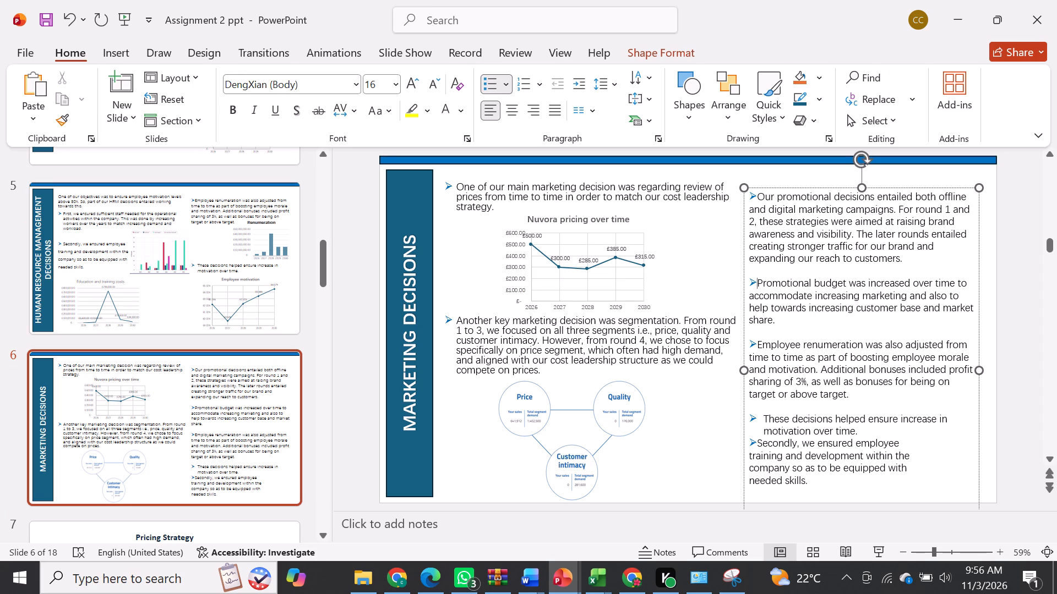
drag(758, 346, 816, 440)
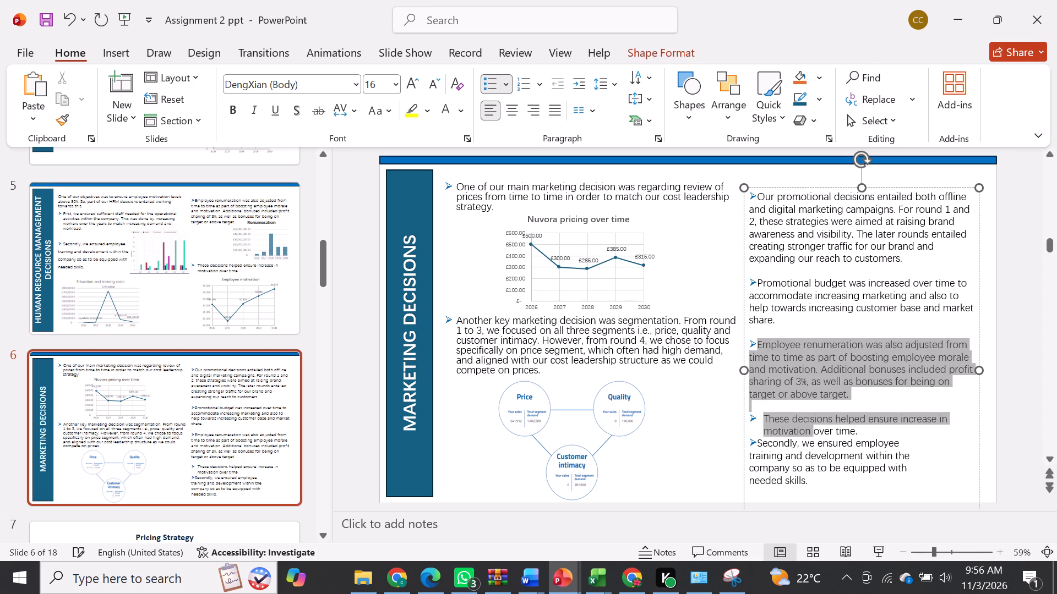
drag(816, 440, 816, 475)
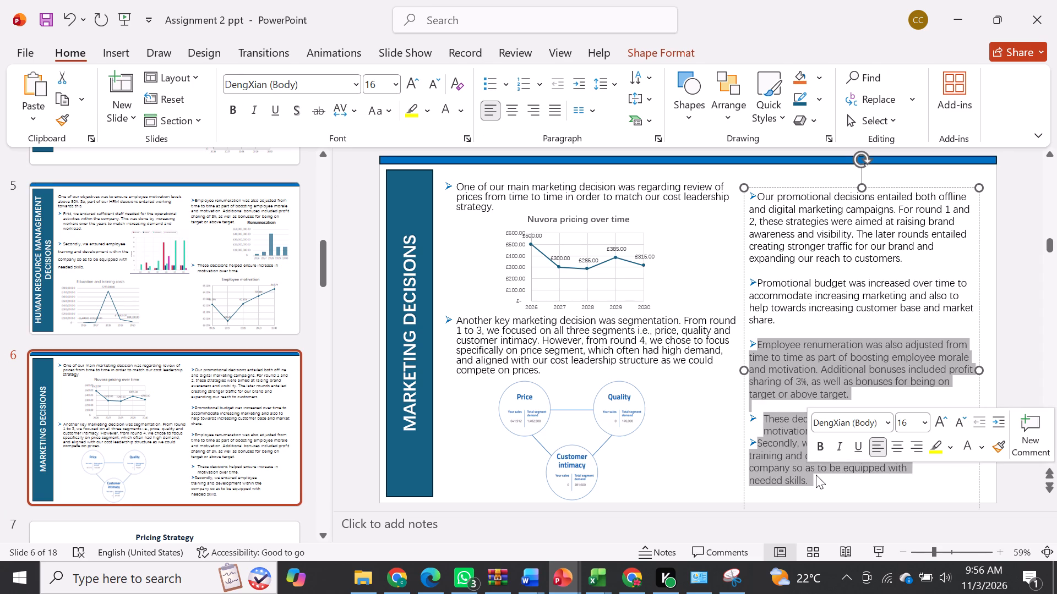
key(BackSpace)
Paste the Sales and marketing costs chart on the Marketing Decisions slide, narrow it, and place it below the promotional budget bullet.
key(ctrl+v)
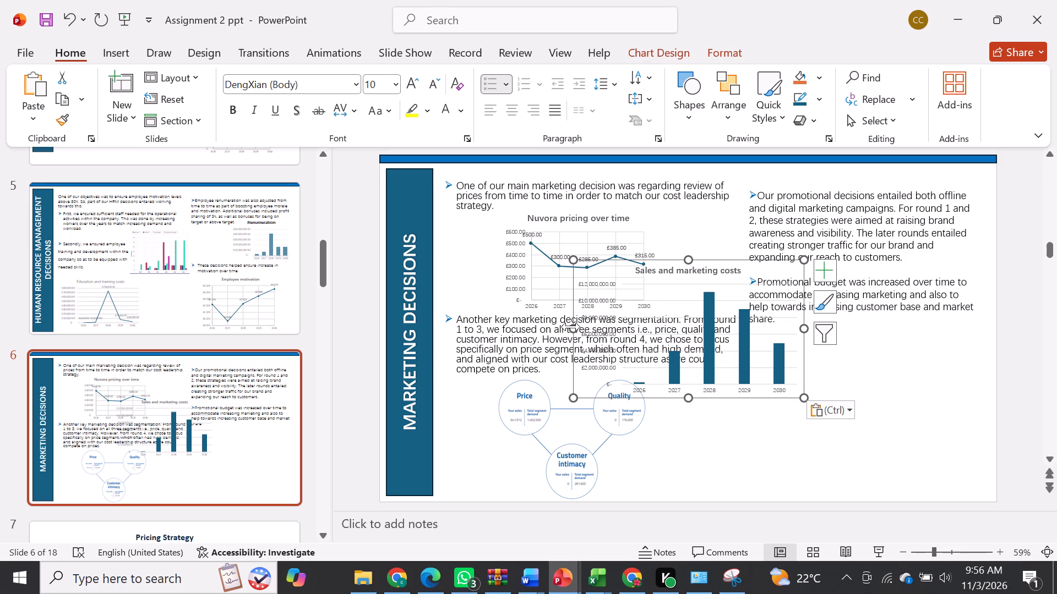
drag(571, 327, 628, 329)
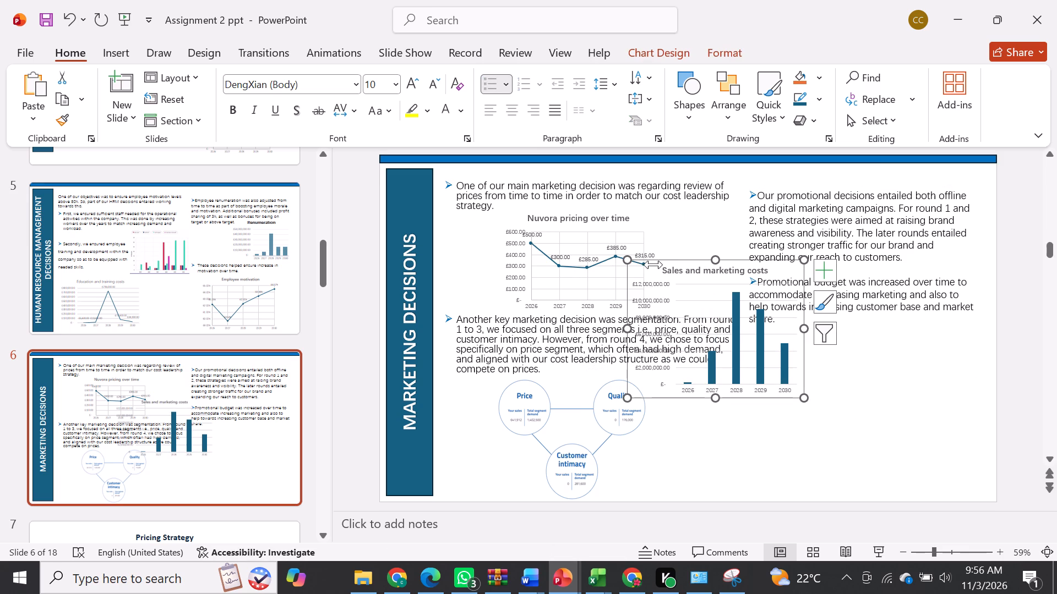
drag(669, 260, 840, 333)
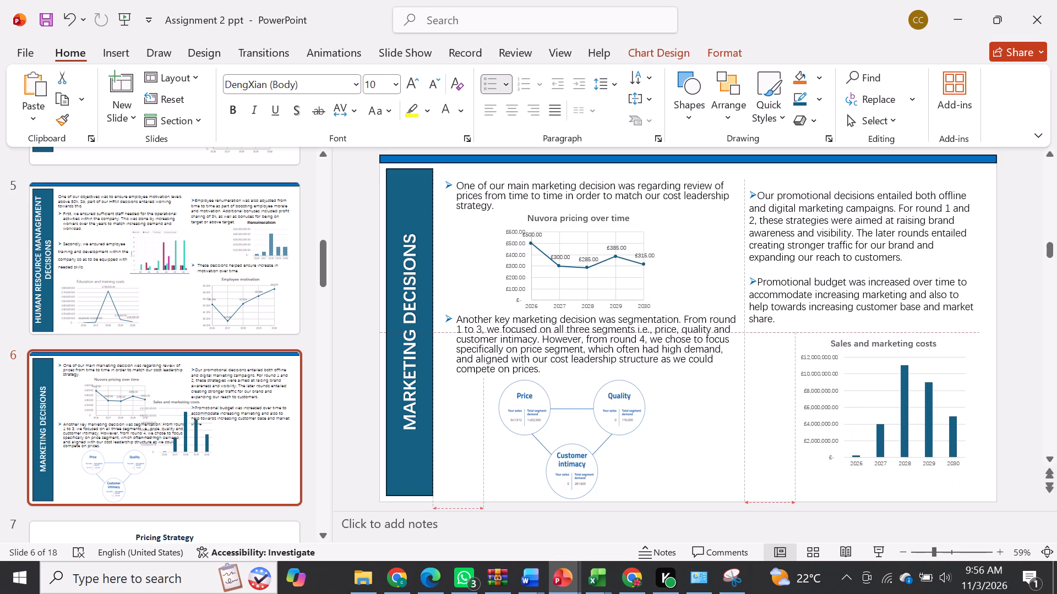
drag(840, 333, 858, 323)
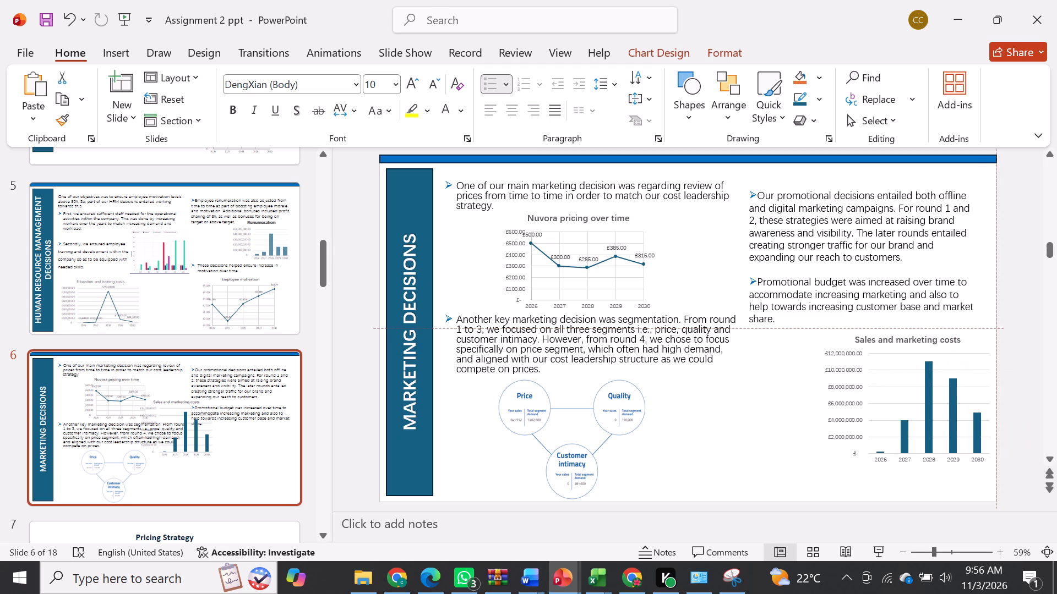
Shift the Sales and marketing costs chart slightly left and down beneath the promotional budget bullet.
drag(858, 323, 850, 329)
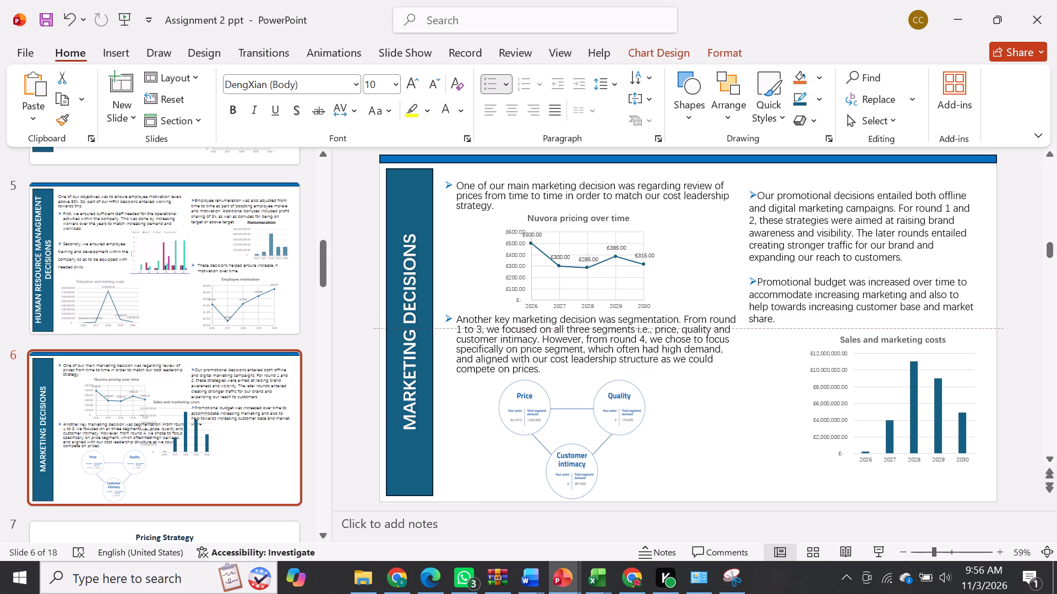
drag(850, 329, 849, 329)
click(1012, 250)
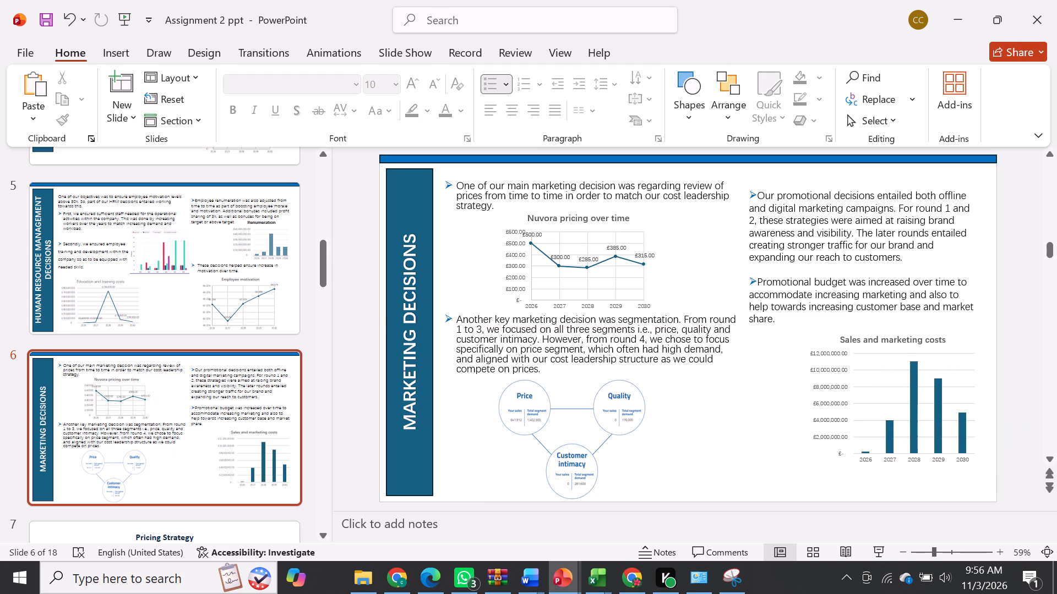
Select the segmentation decision paragraph on the Marketing Decisions slide and bring its text box forward one level.
click(699, 426)
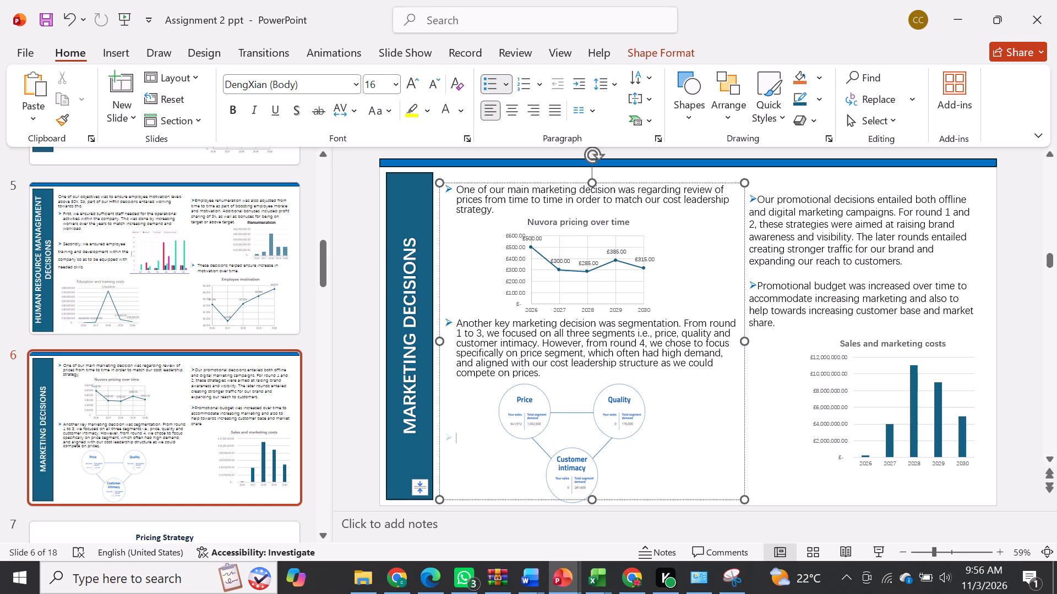
drag(546, 371, 458, 329)
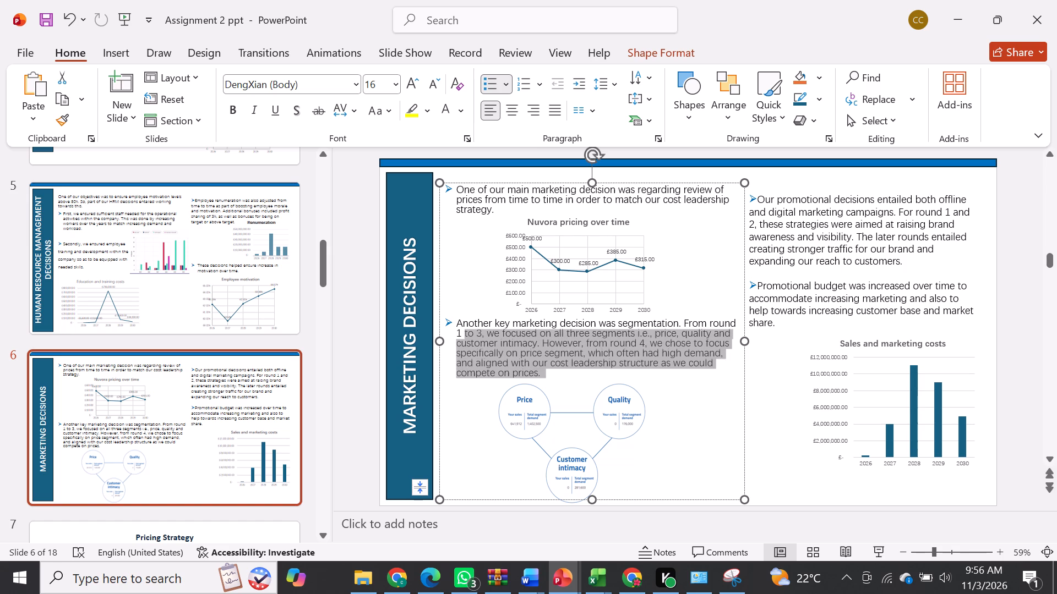
drag(458, 329, 456, 326)
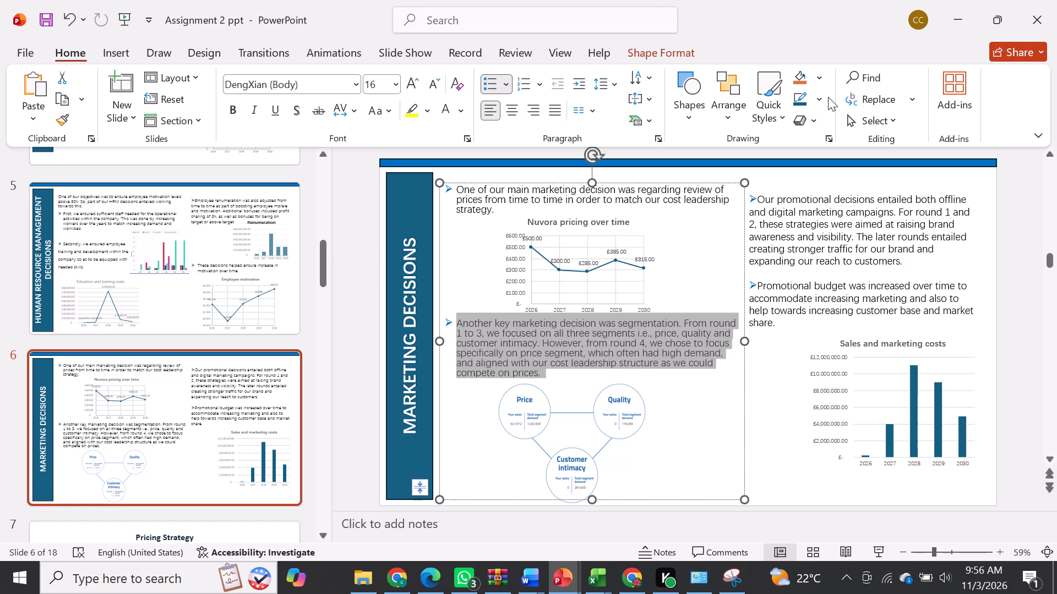
click(727, 121)
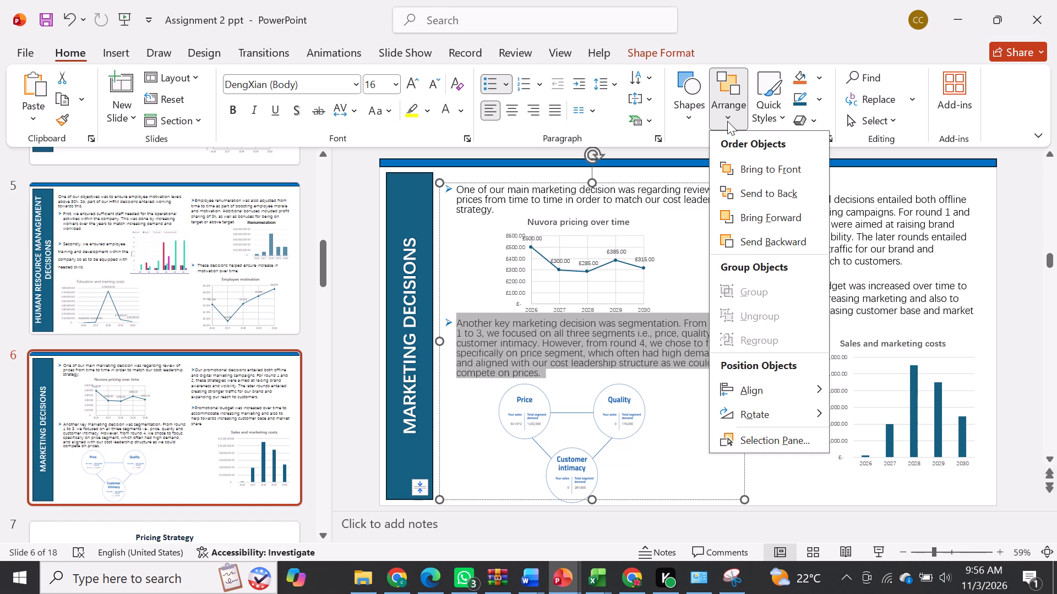
click(773, 218)
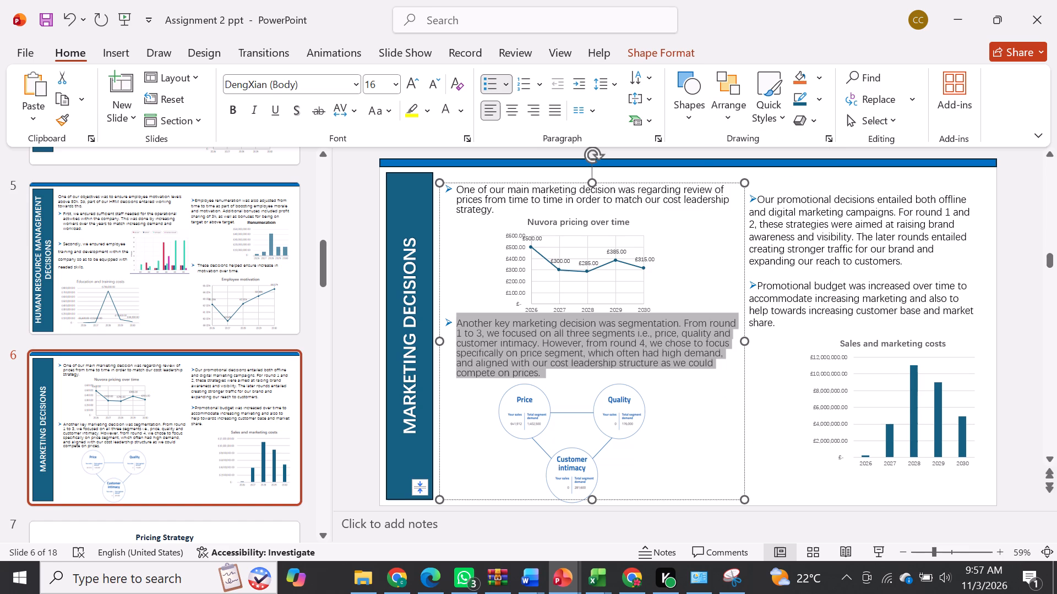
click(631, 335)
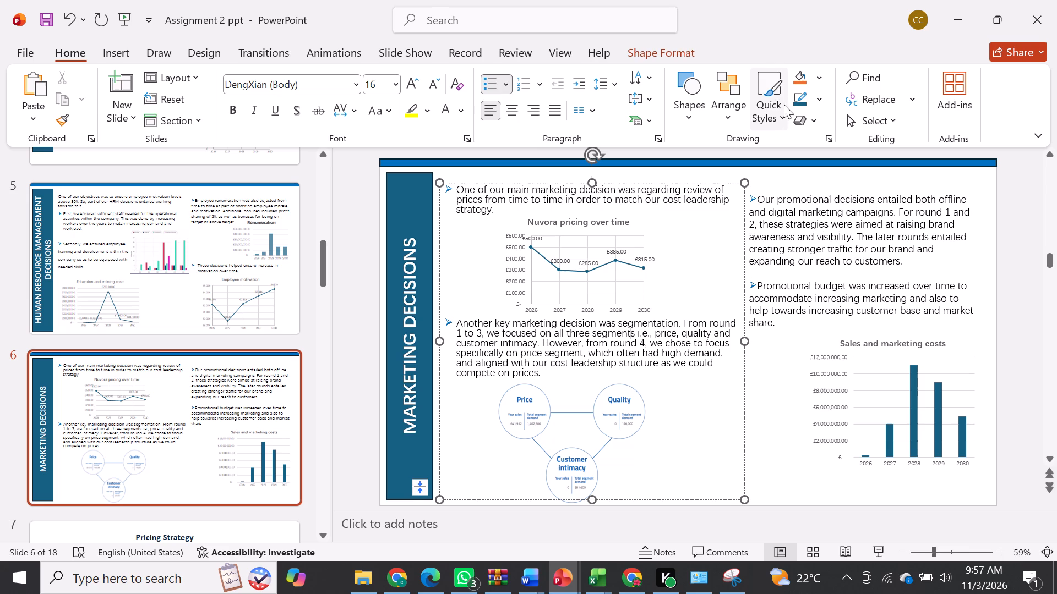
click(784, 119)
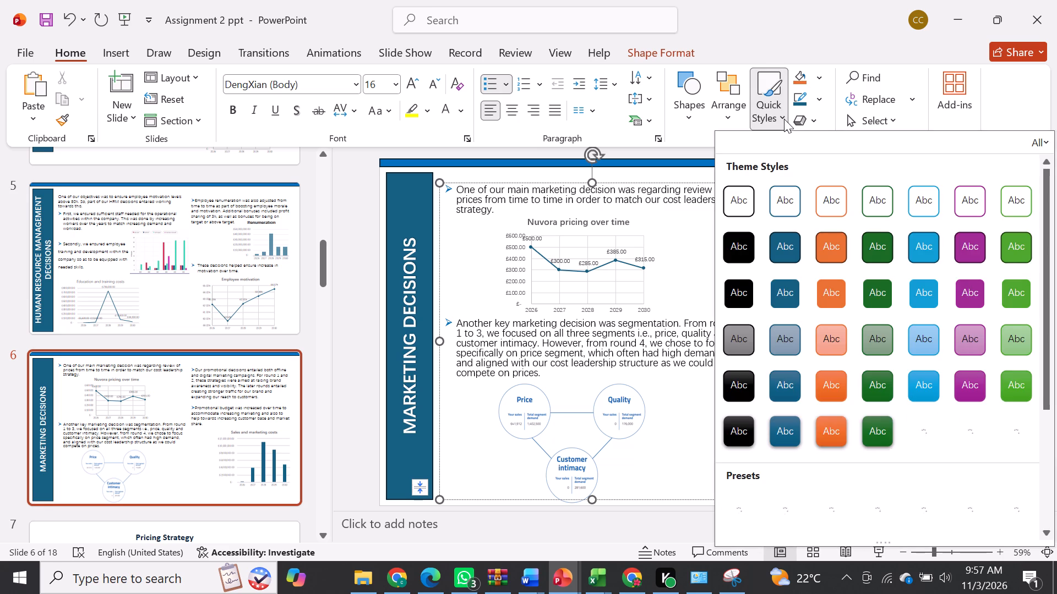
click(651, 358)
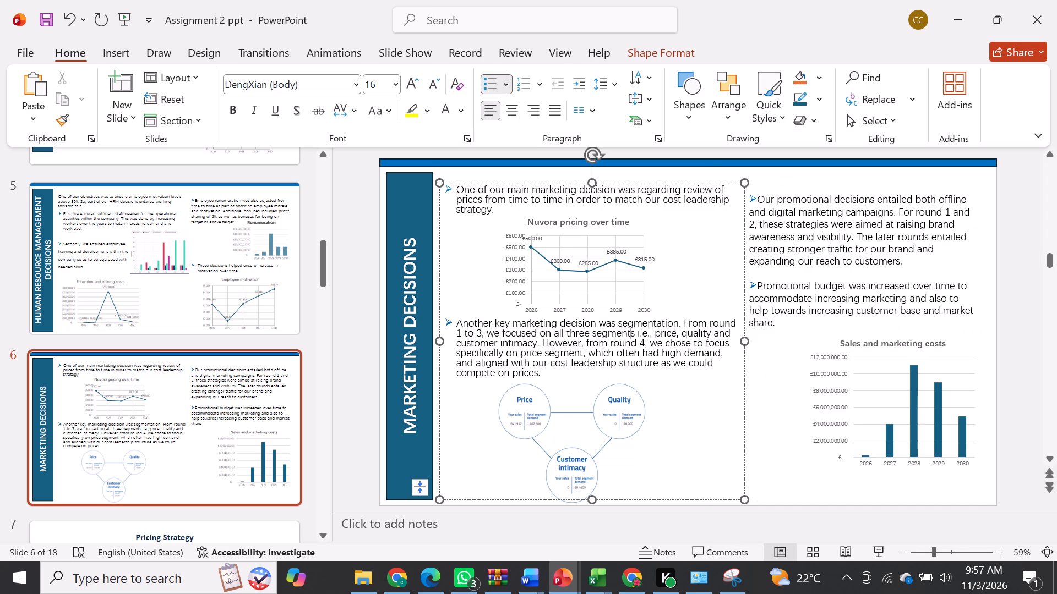
Open the alt text of the Price, Quality and Customer intimacy segment picture.
click(525, 397)
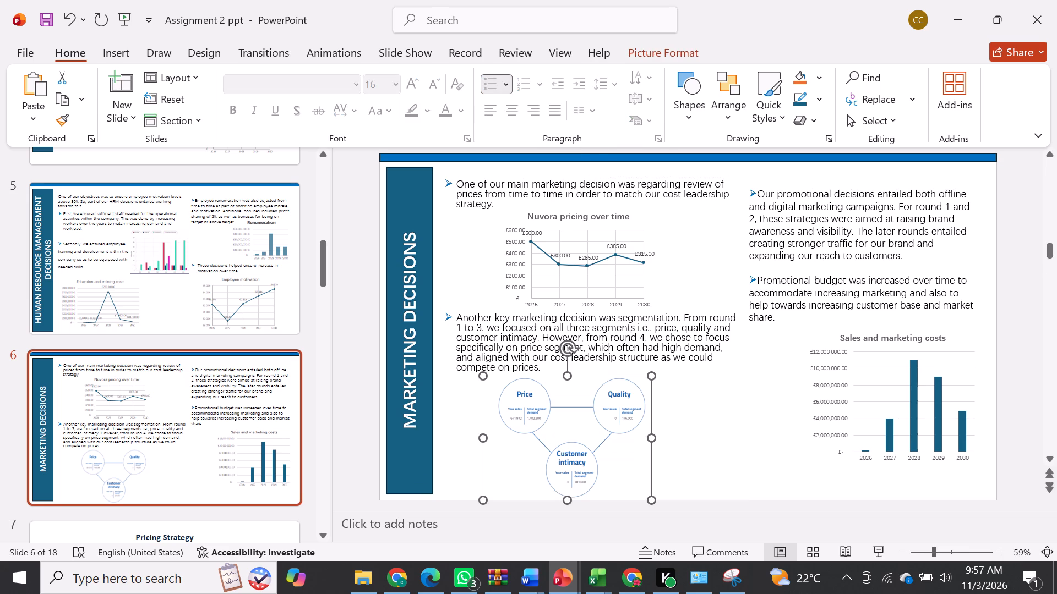
right_click(525, 397)
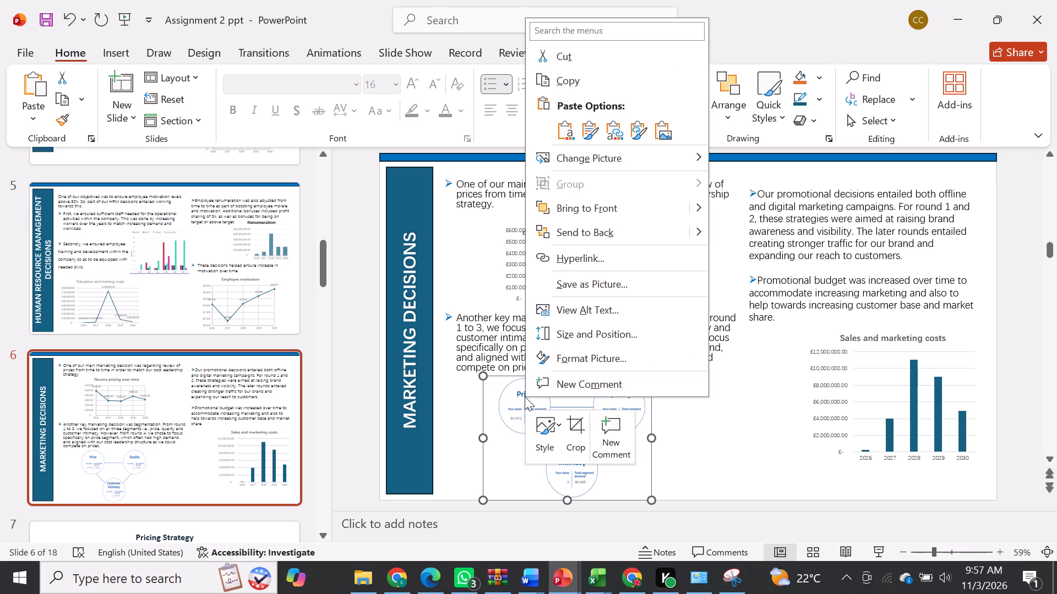
click(602, 307)
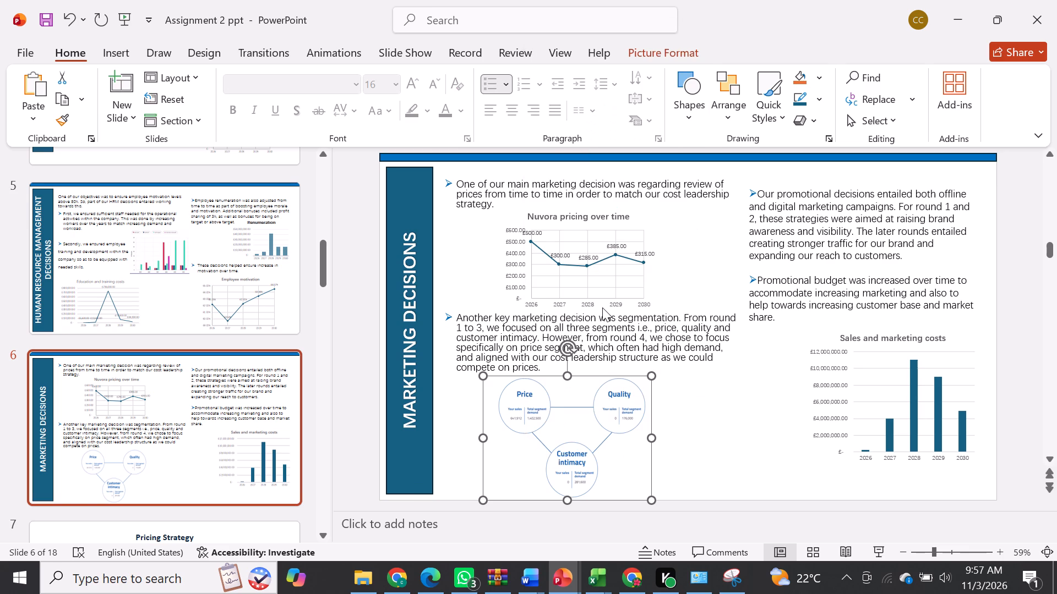
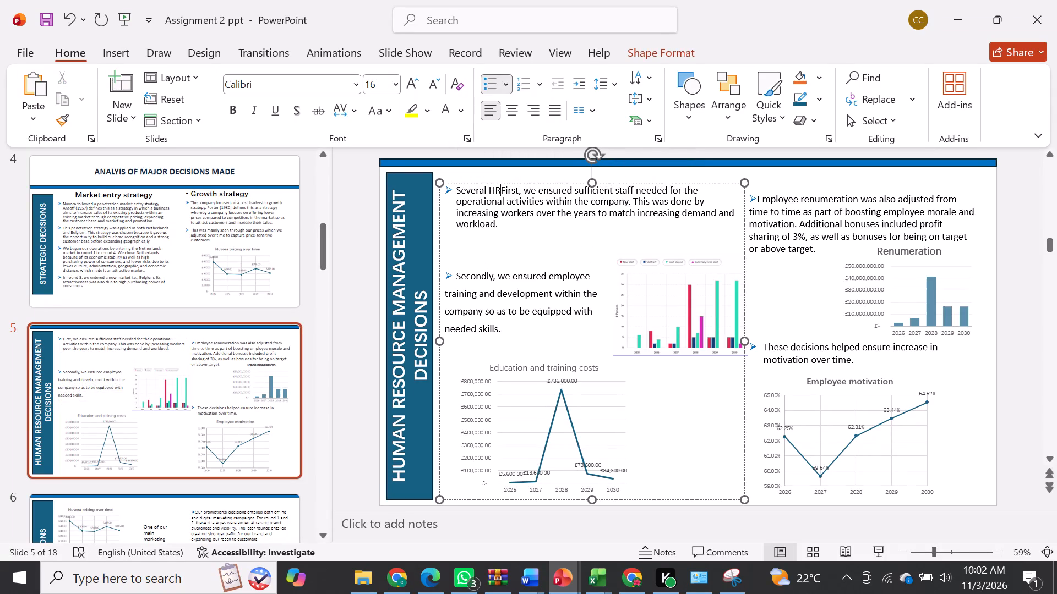
Complete the opening sentence of the Human Resource Management slide's first bullet as "Several HRM decisions were made over time.".
text(decisions were made over time.)
key(space)
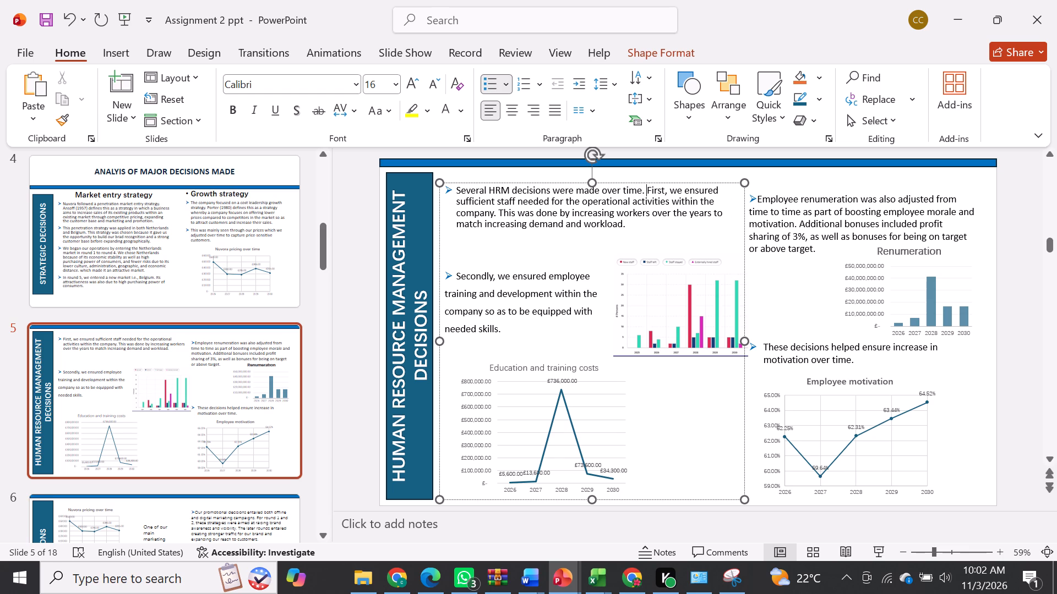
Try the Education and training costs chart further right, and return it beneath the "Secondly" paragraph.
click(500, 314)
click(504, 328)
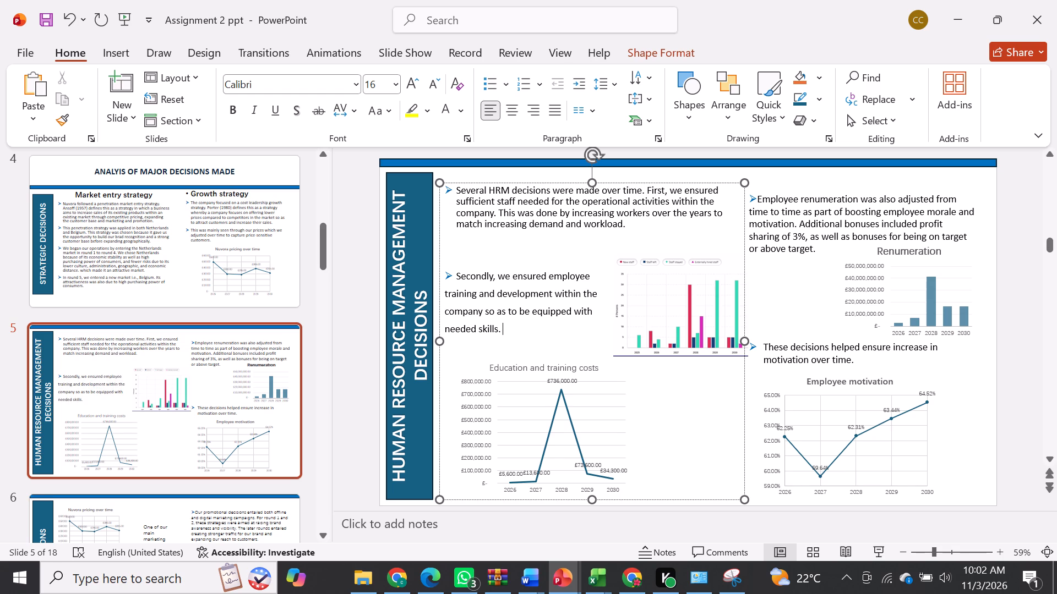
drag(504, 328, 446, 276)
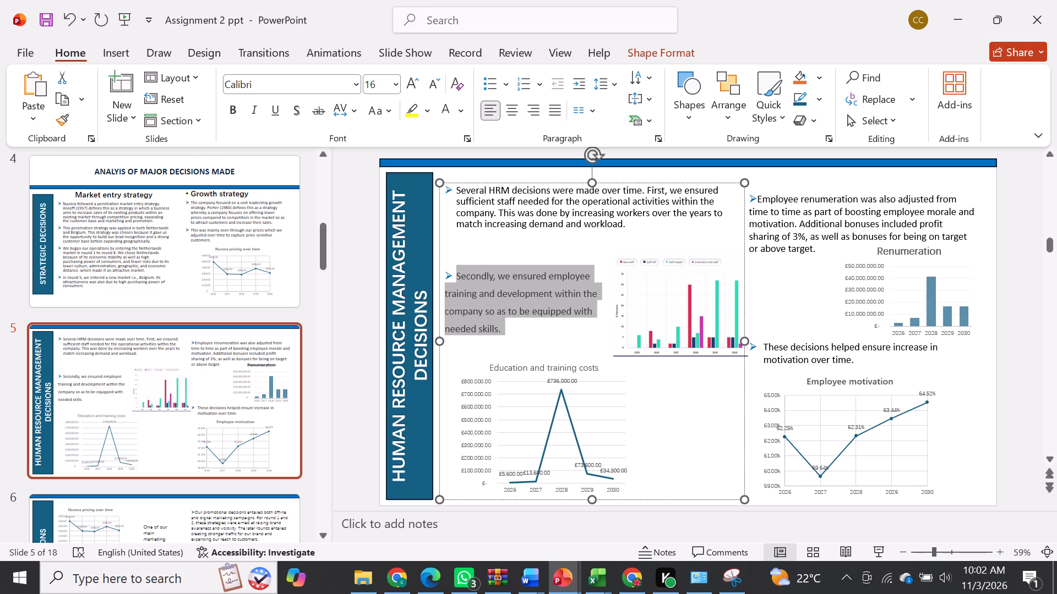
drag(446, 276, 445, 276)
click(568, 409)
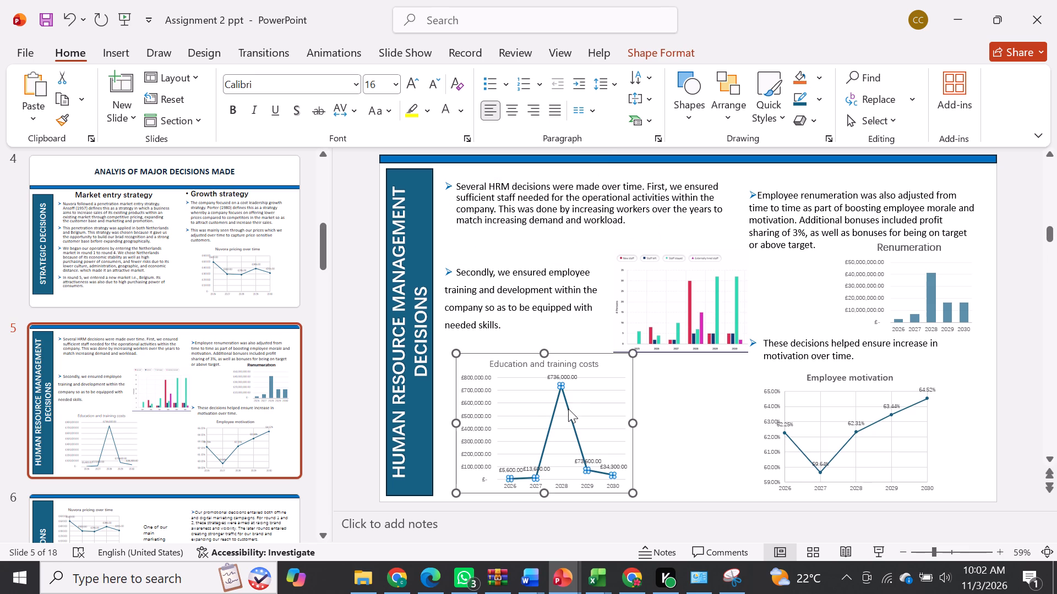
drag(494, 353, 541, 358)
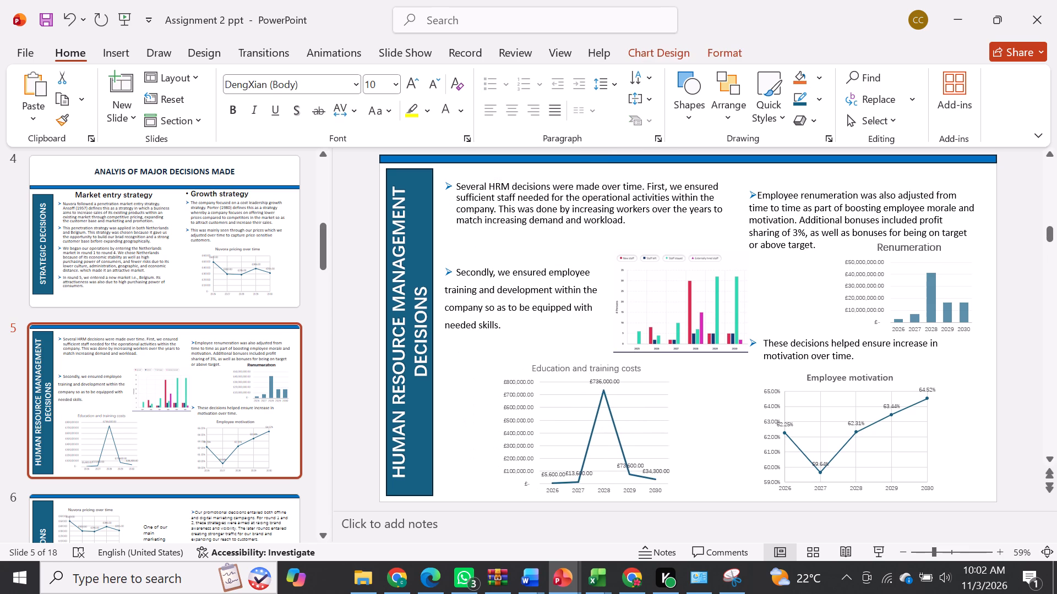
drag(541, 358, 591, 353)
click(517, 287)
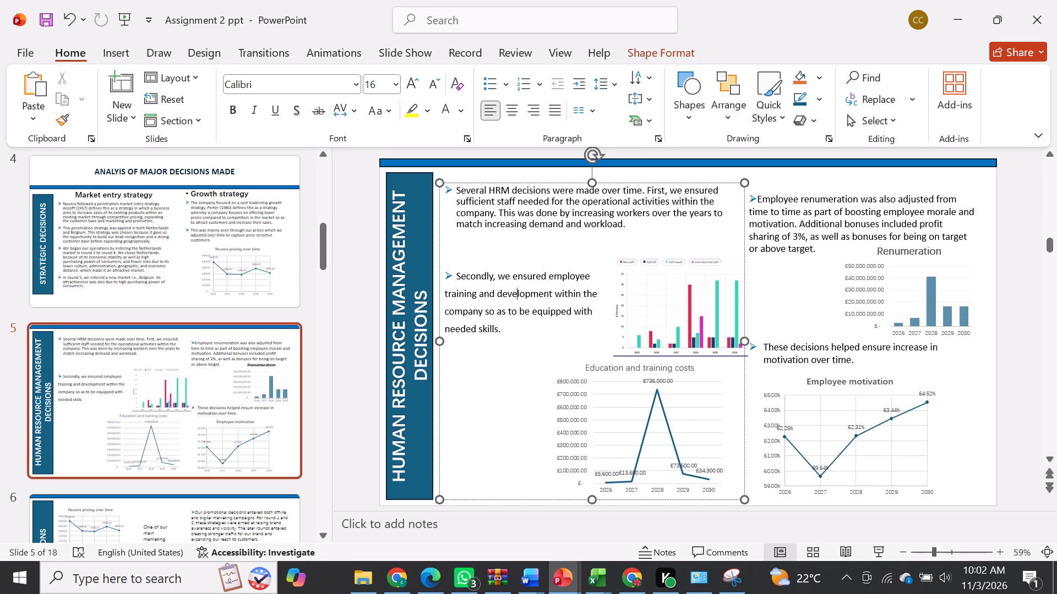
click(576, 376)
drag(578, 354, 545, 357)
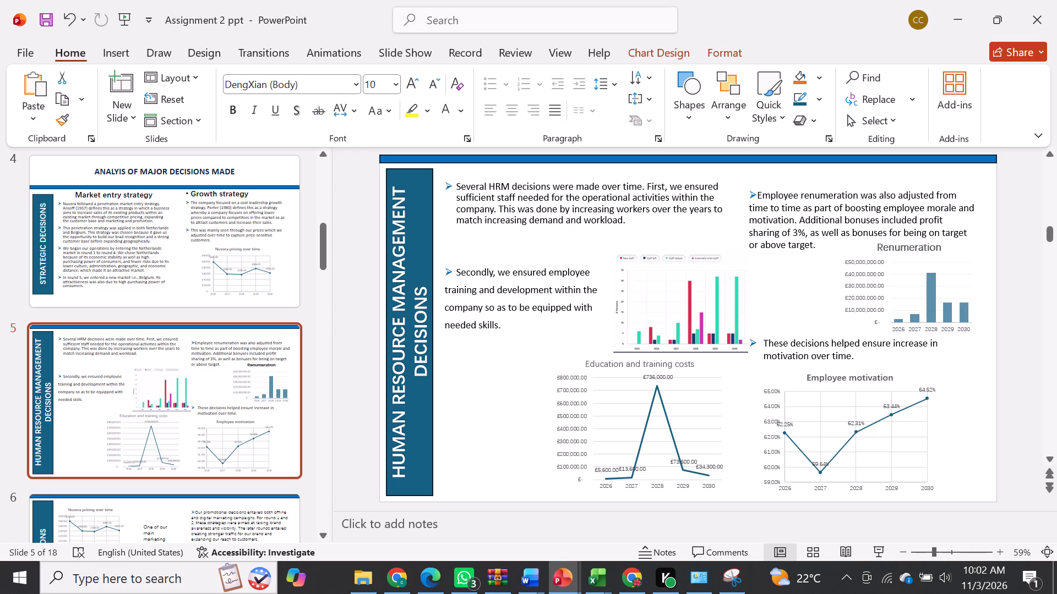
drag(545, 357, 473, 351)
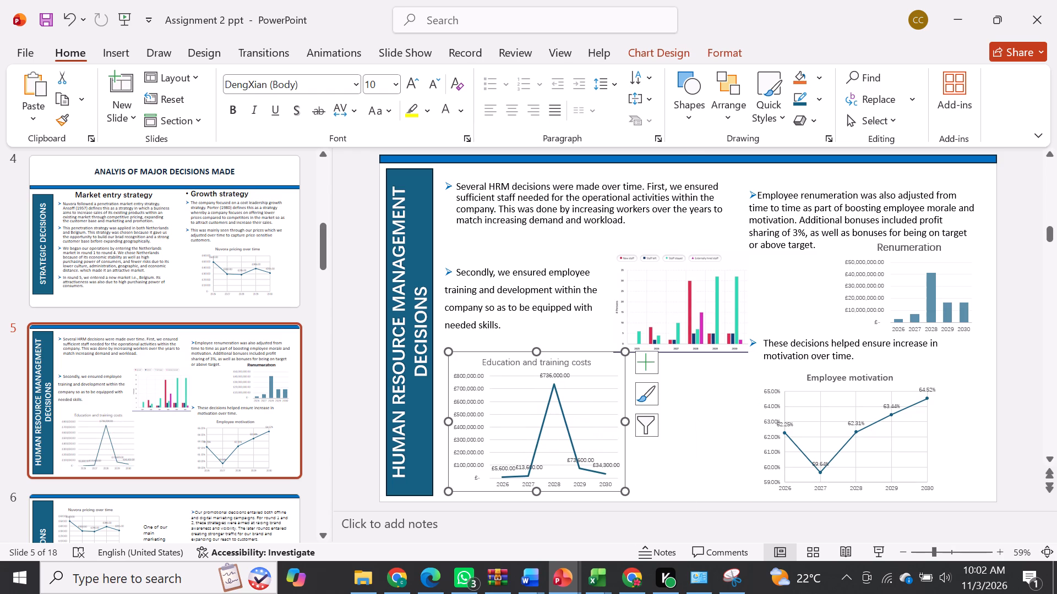
Cut the "Secondly, we ensured employee training and development" paragraph from the main text placeholder.
click(653, 267)
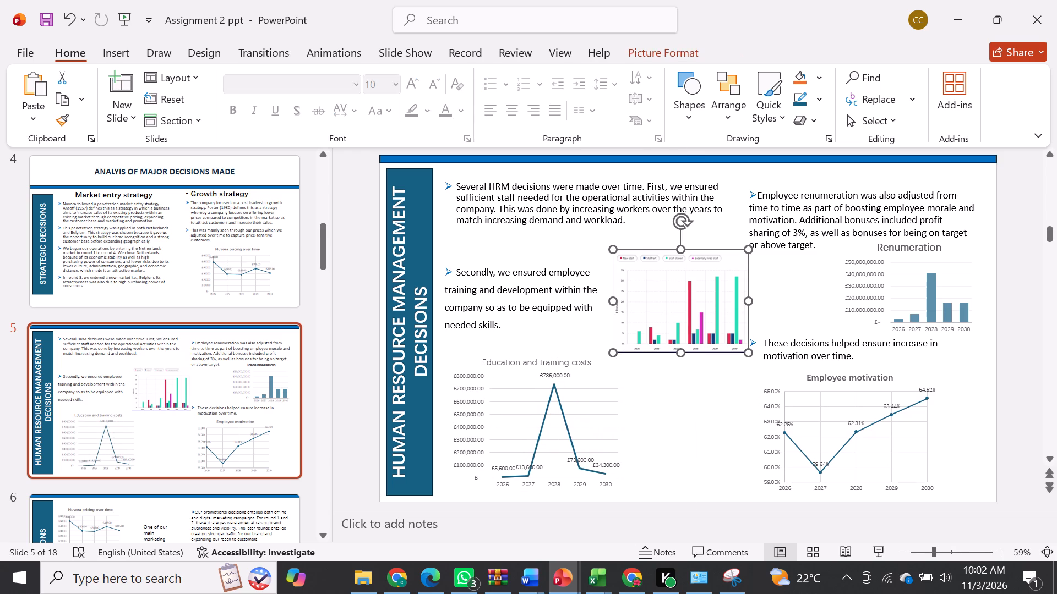
drag(509, 326, 453, 274)
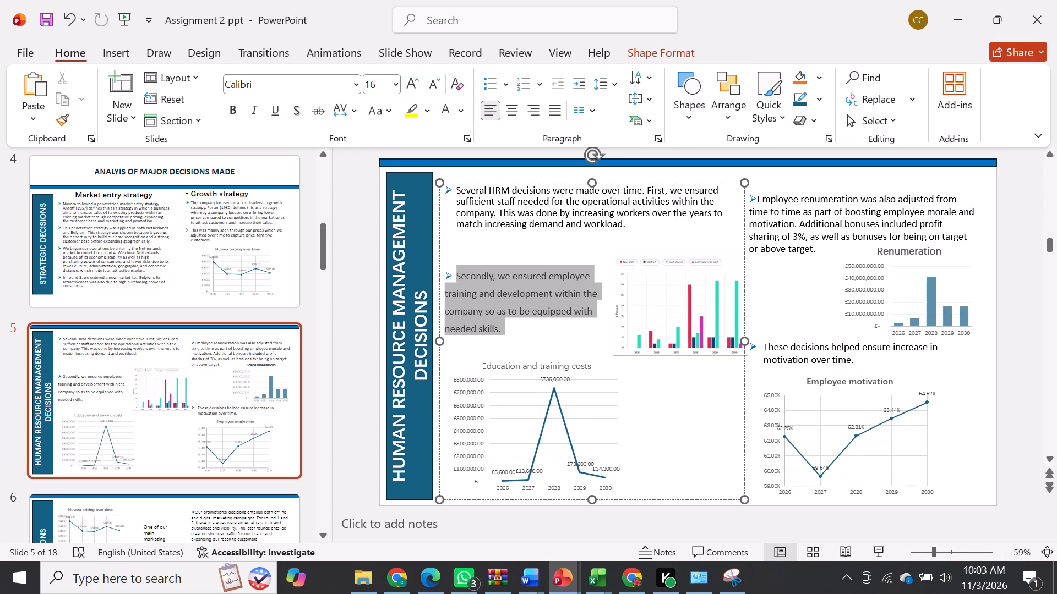
drag(453, 274, 444, 274)
key(ctrl+x)
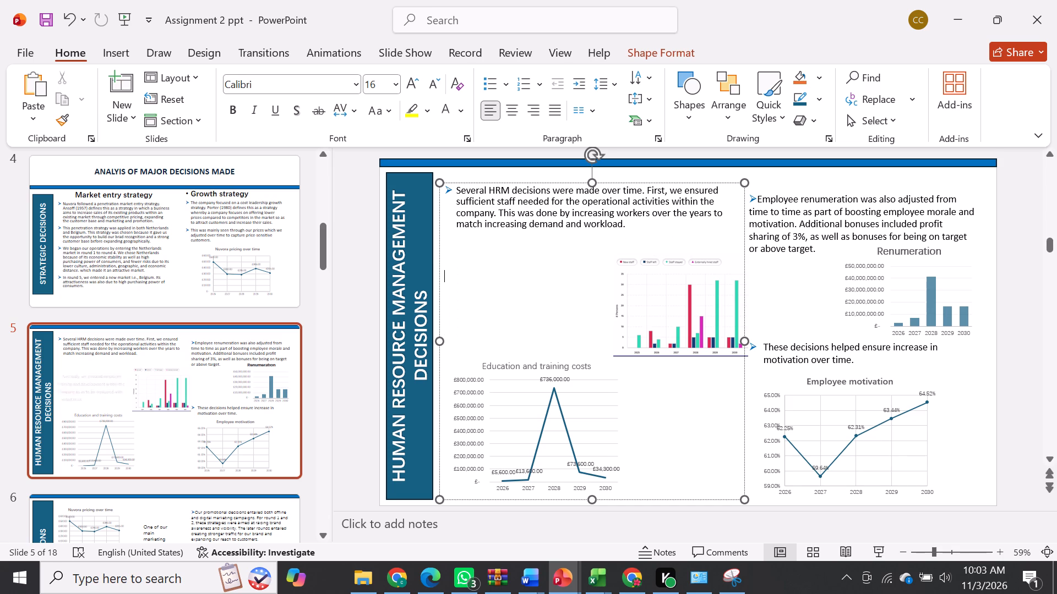
Move the staff bar chart picture left and up, directly beneath the first HRM paragraph.
click(660, 285)
drag(651, 272, 511, 261)
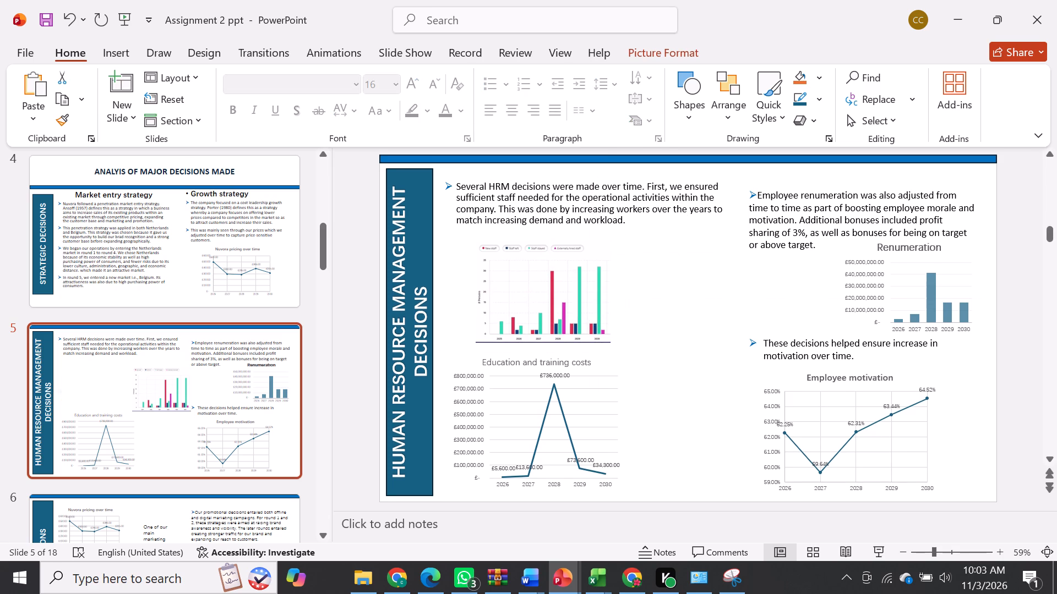
drag(511, 261, 491, 253)
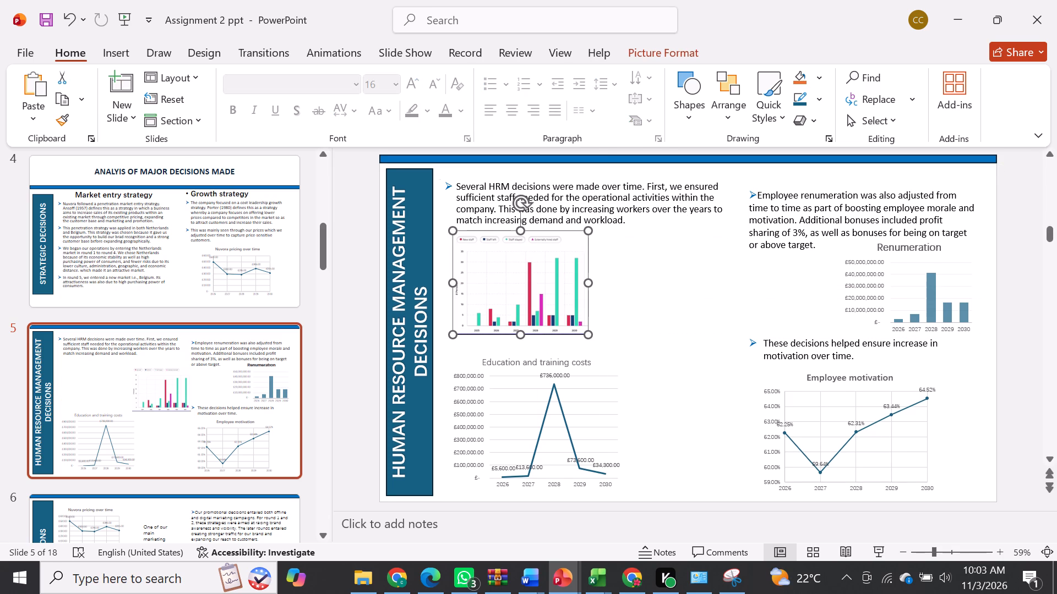
click(641, 315)
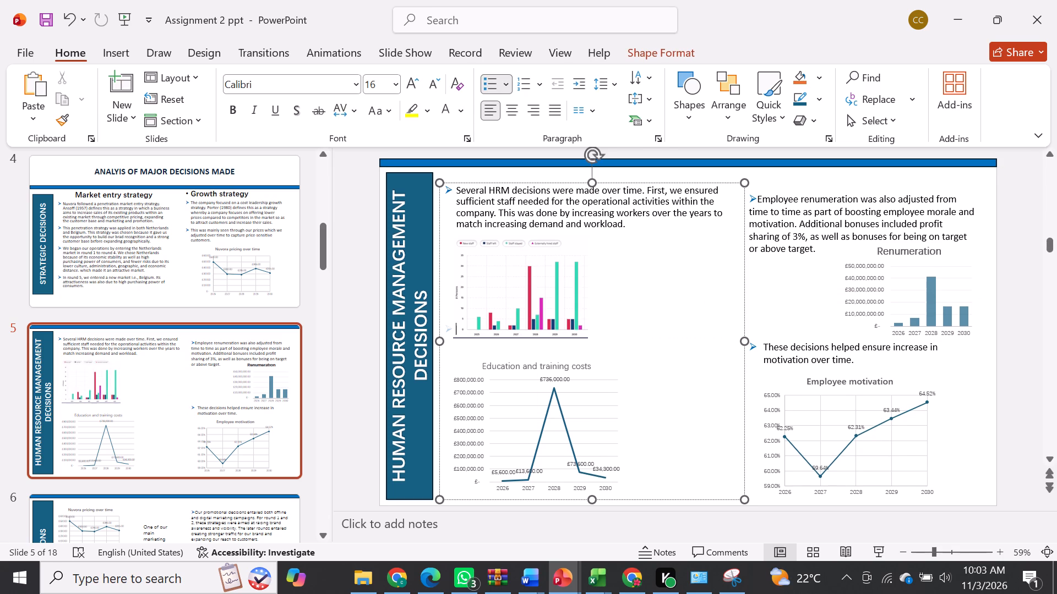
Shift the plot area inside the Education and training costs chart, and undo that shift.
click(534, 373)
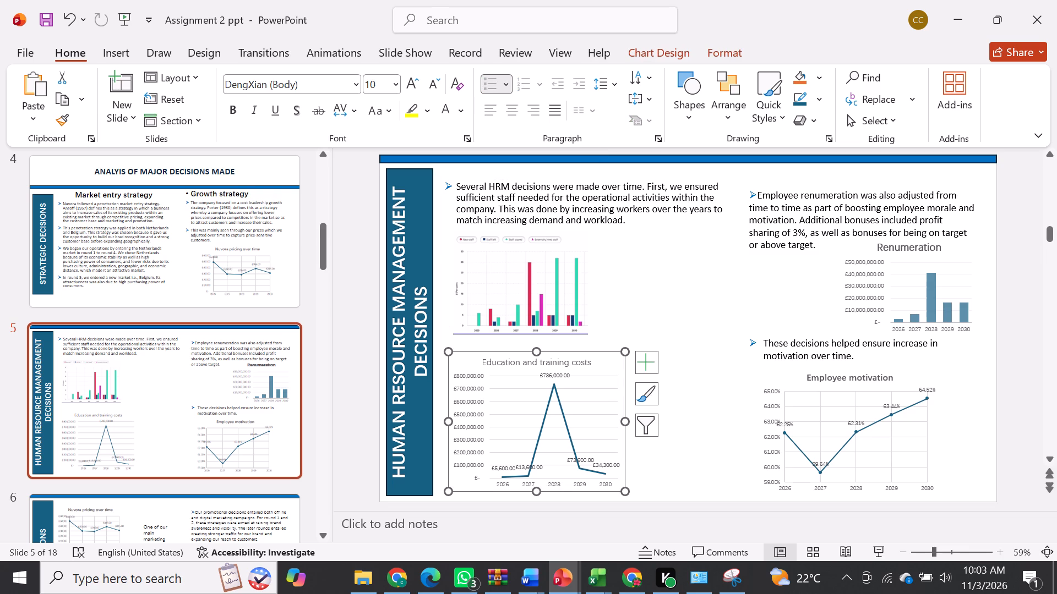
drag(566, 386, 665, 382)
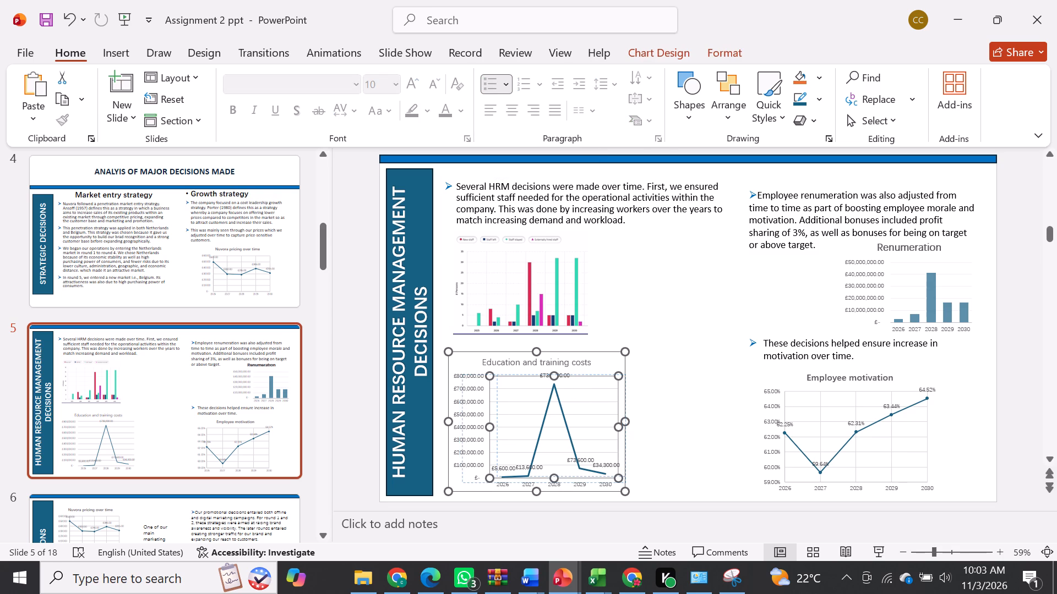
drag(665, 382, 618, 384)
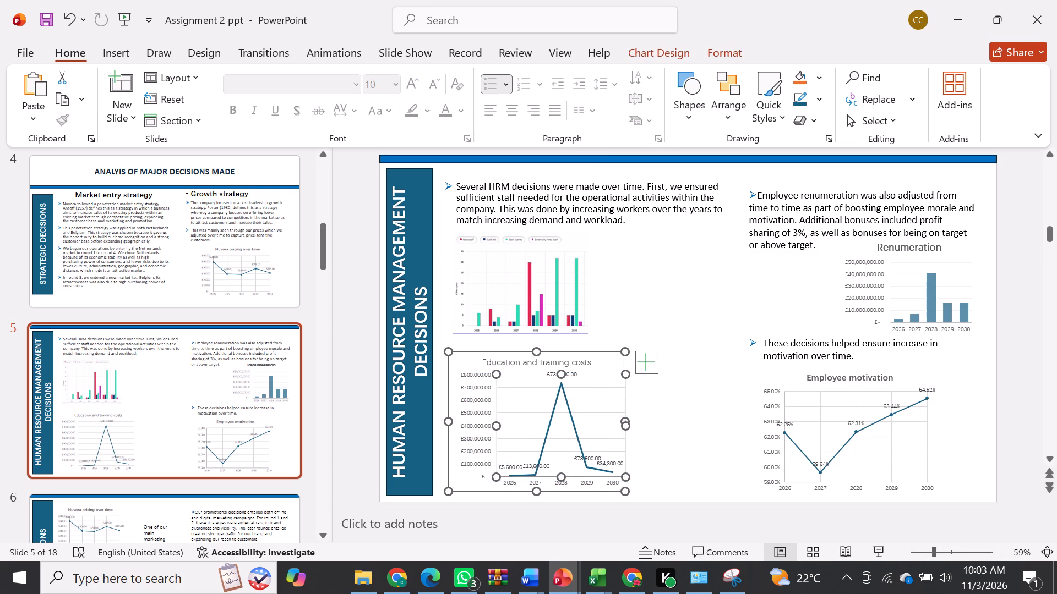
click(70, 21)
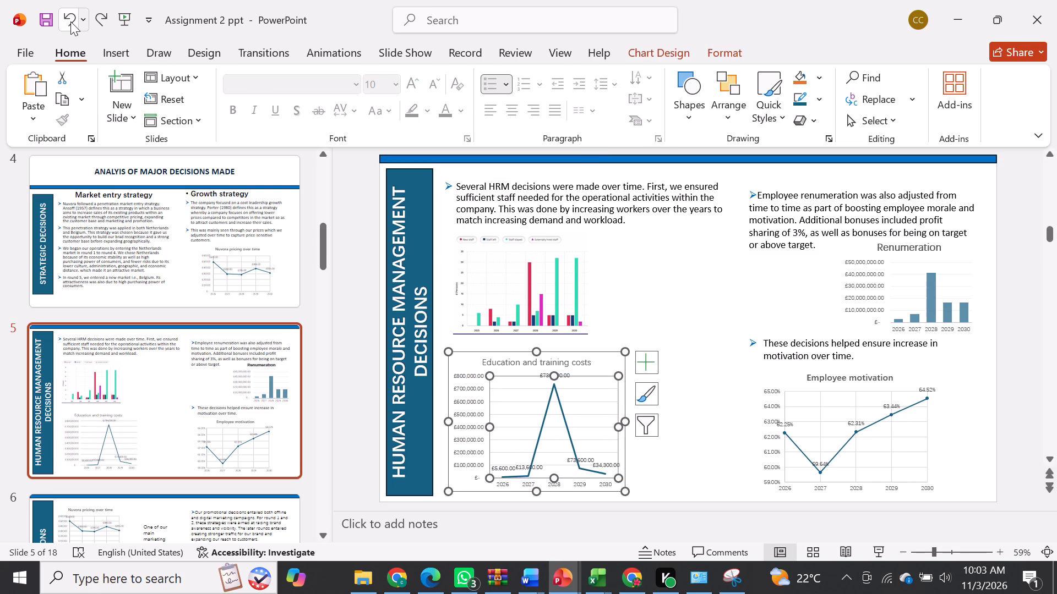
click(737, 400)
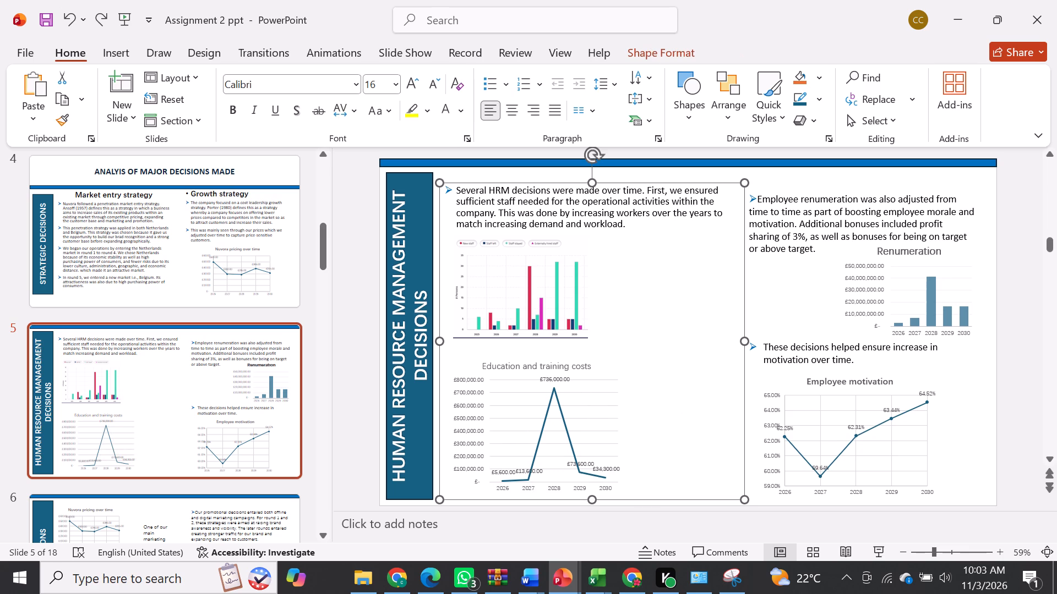
Move the whole Education and training costs chart right and slightly up, leaving space for text on its left.
click(486, 361)
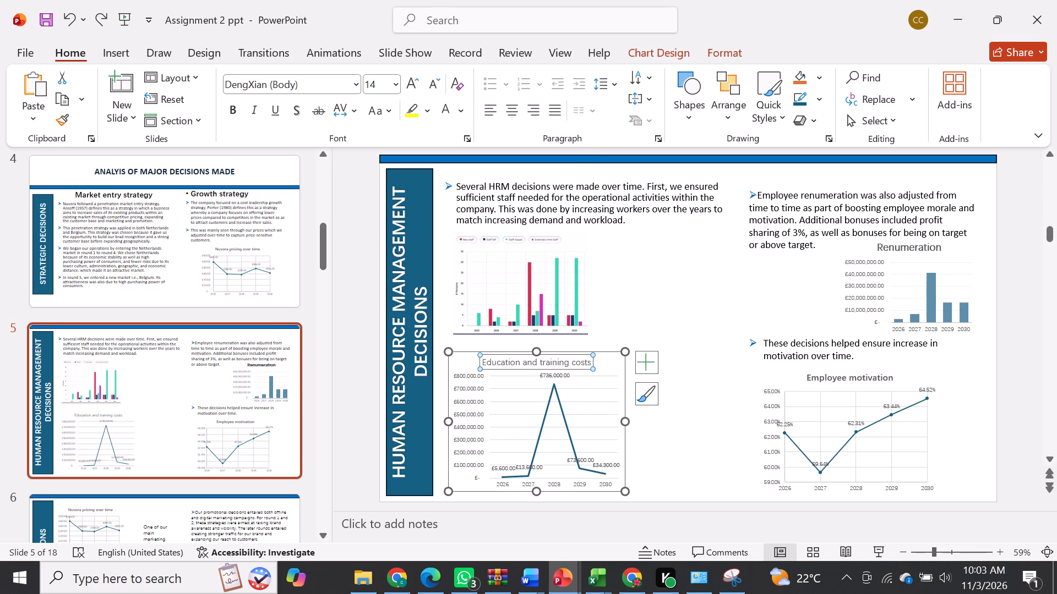
drag(458, 351, 546, 351)
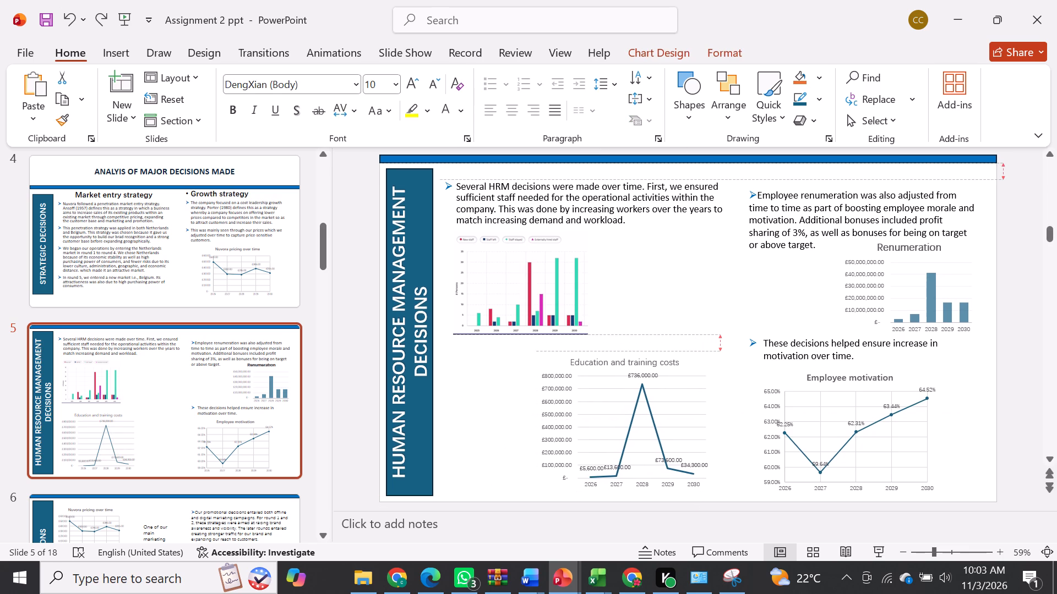
drag(546, 351, 571, 348)
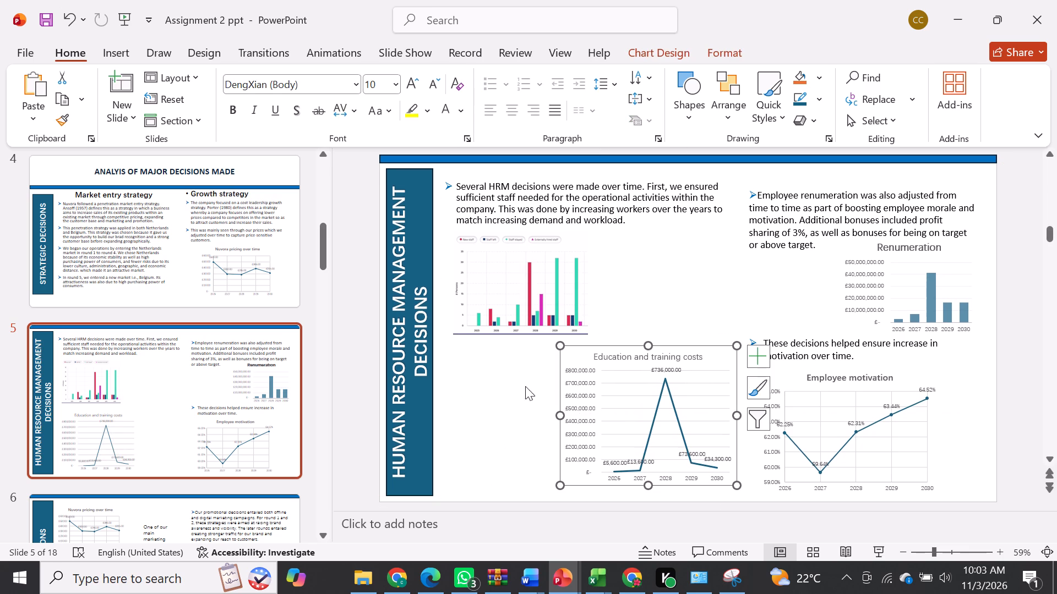
click(491, 397)
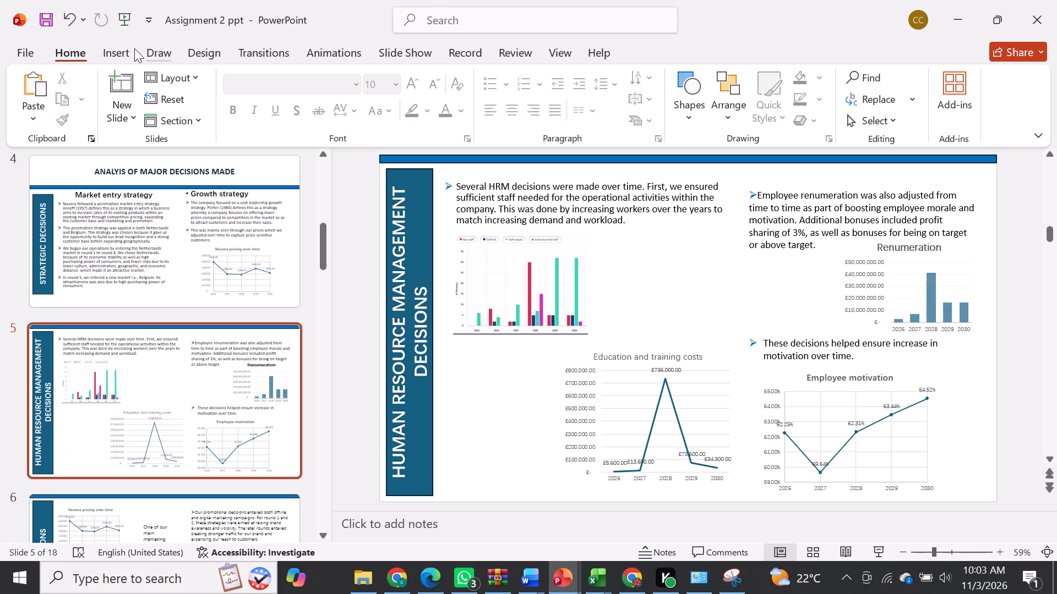
Insert a text box to the left of the Education and training costs chart and paste the cut "Secondly" paragraph into it.
click(115, 50)
click(643, 90)
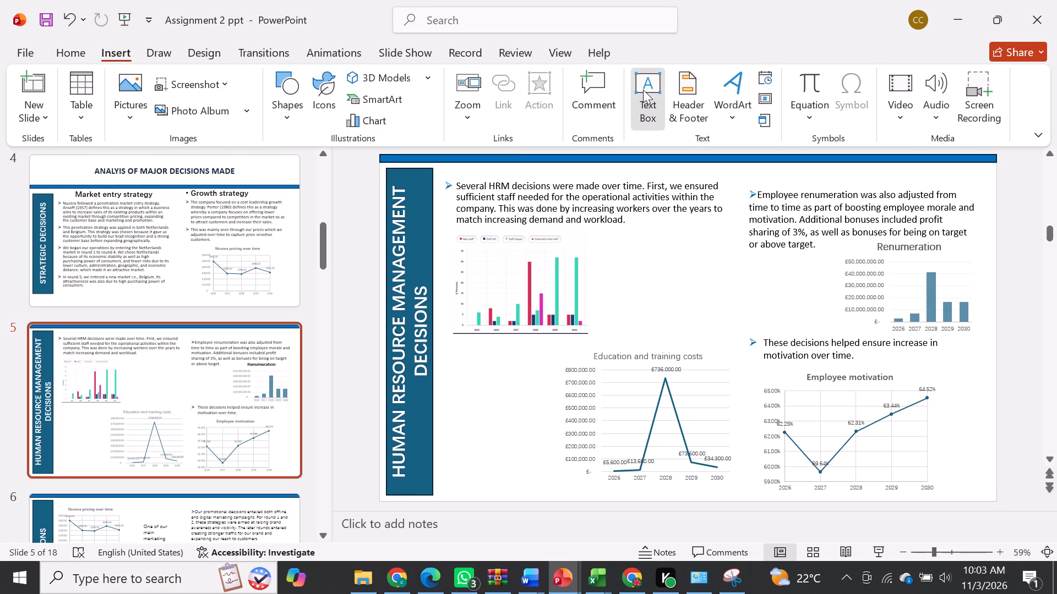
click(499, 393)
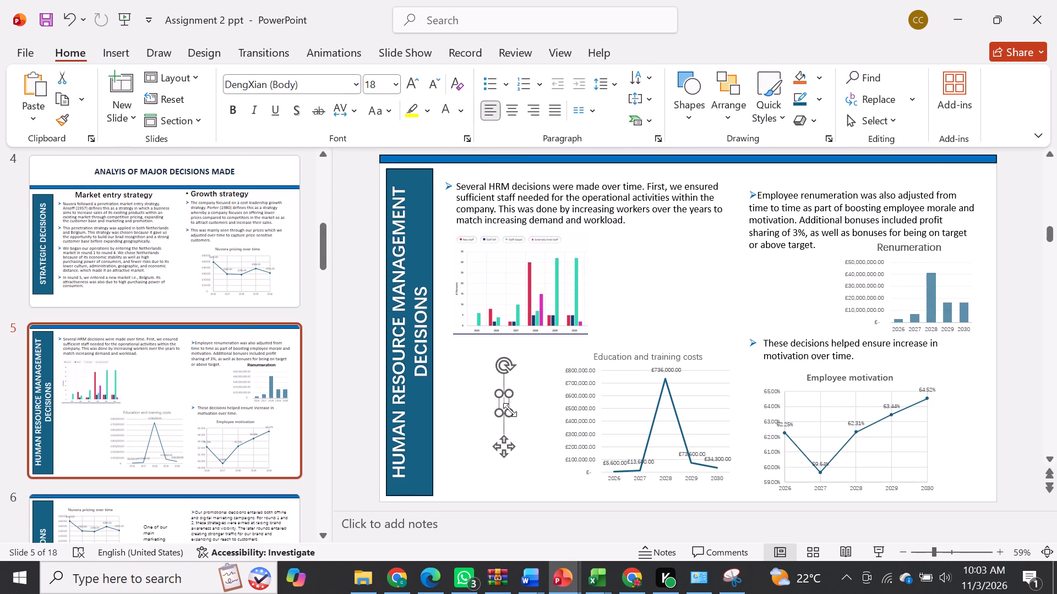
drag(510, 410, 552, 412)
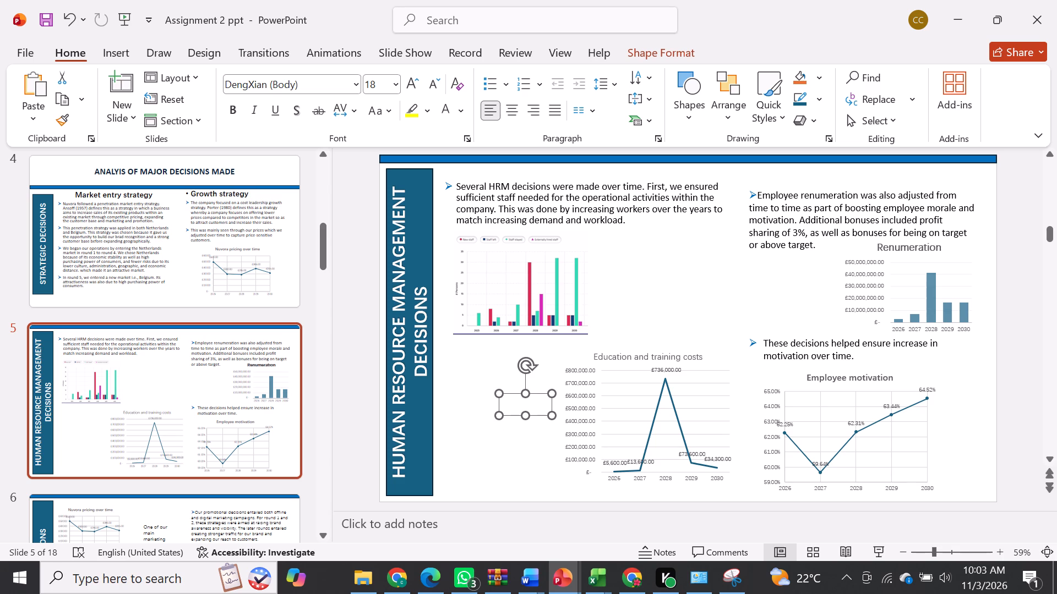
drag(527, 393, 523, 355)
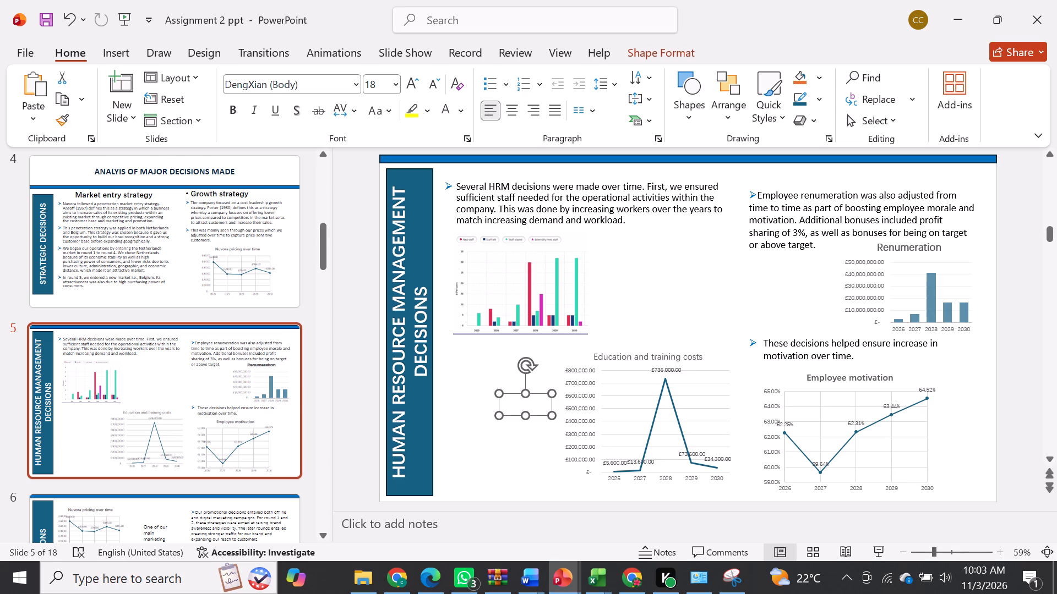
double_click(511, 398)
key(ctrl+v)
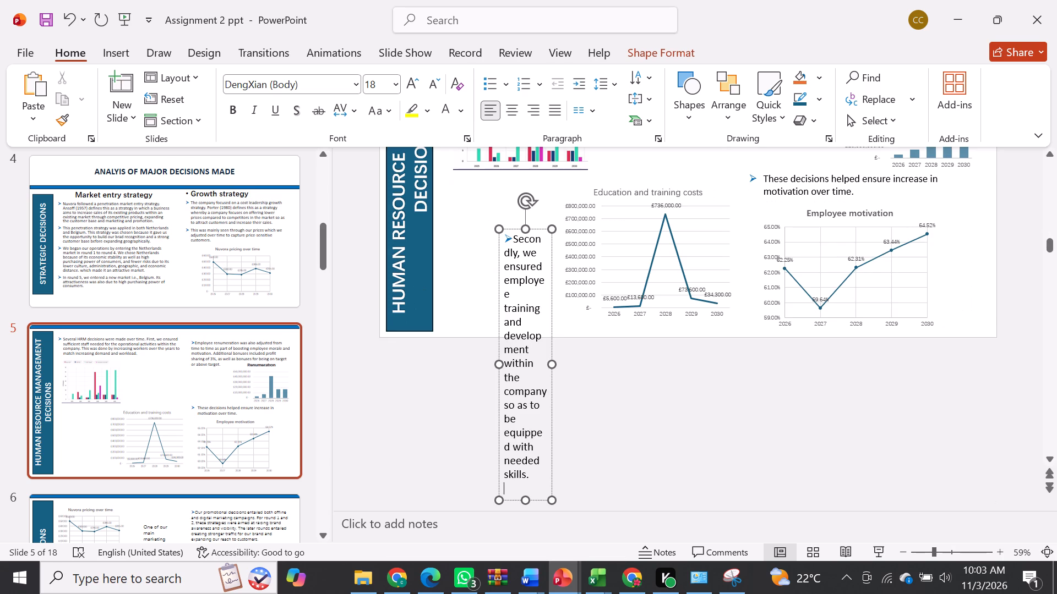
Set all the text in the new "Secondly" text box to font size 16.
key(ctrl+a)
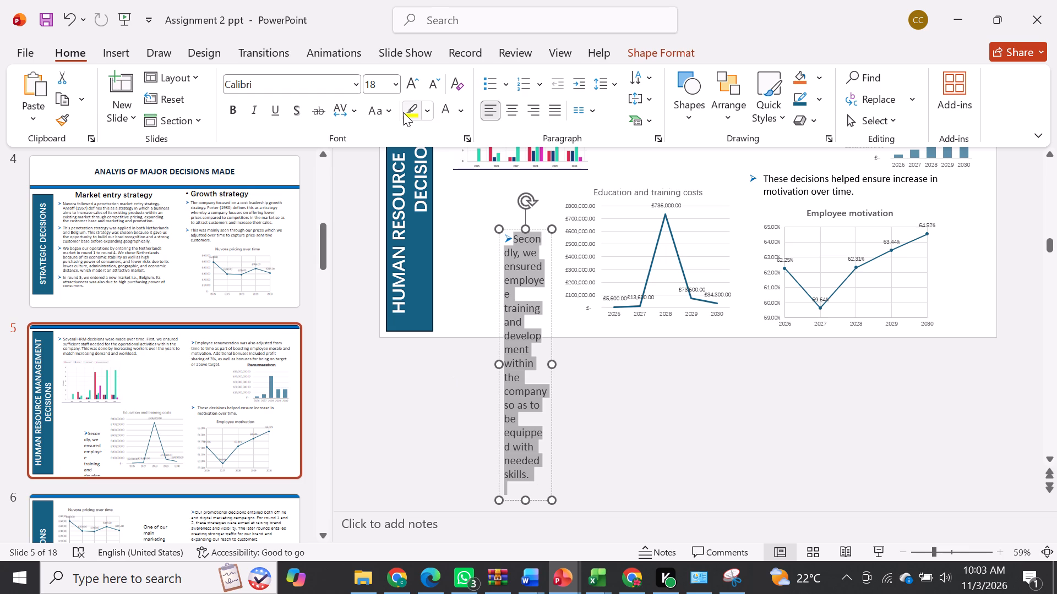
click(396, 85)
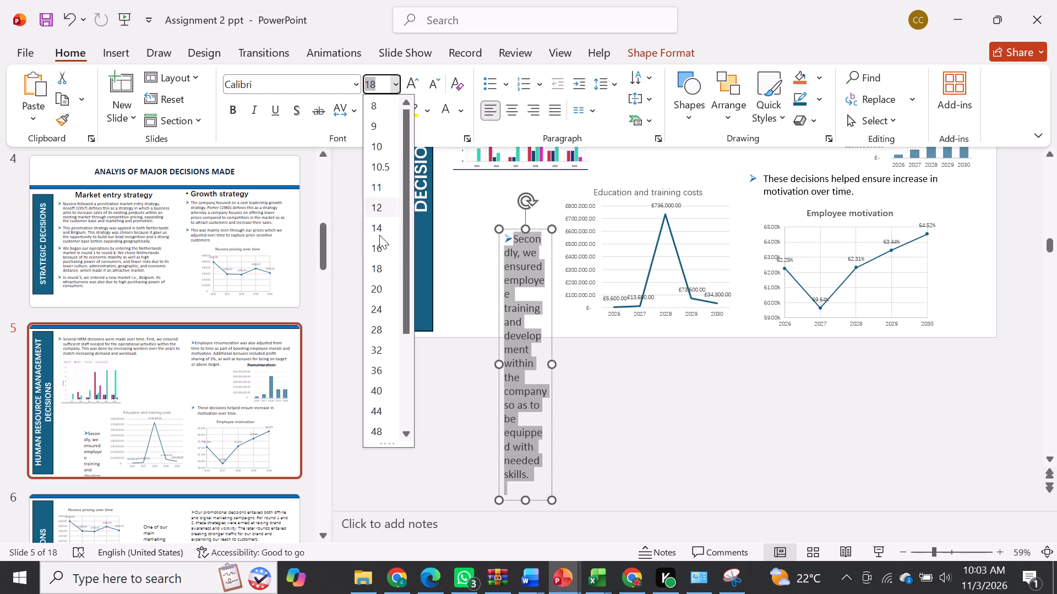
click(379, 251)
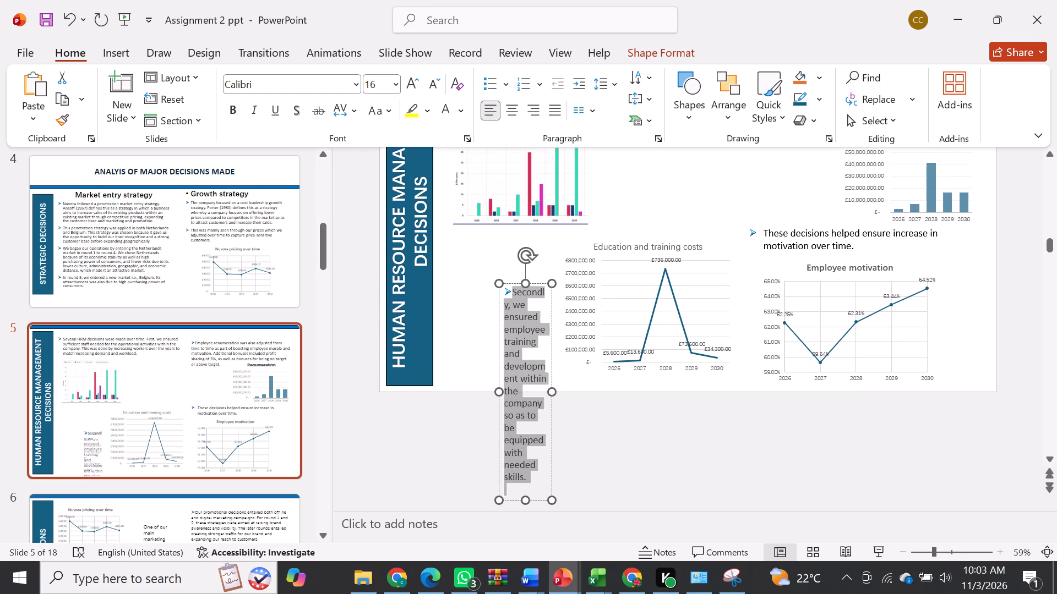
Widen the "Secondly" text box leftwards and move it up beside the Education and training costs chart, below the staff bar chart.
drag(501, 389, 466, 380)
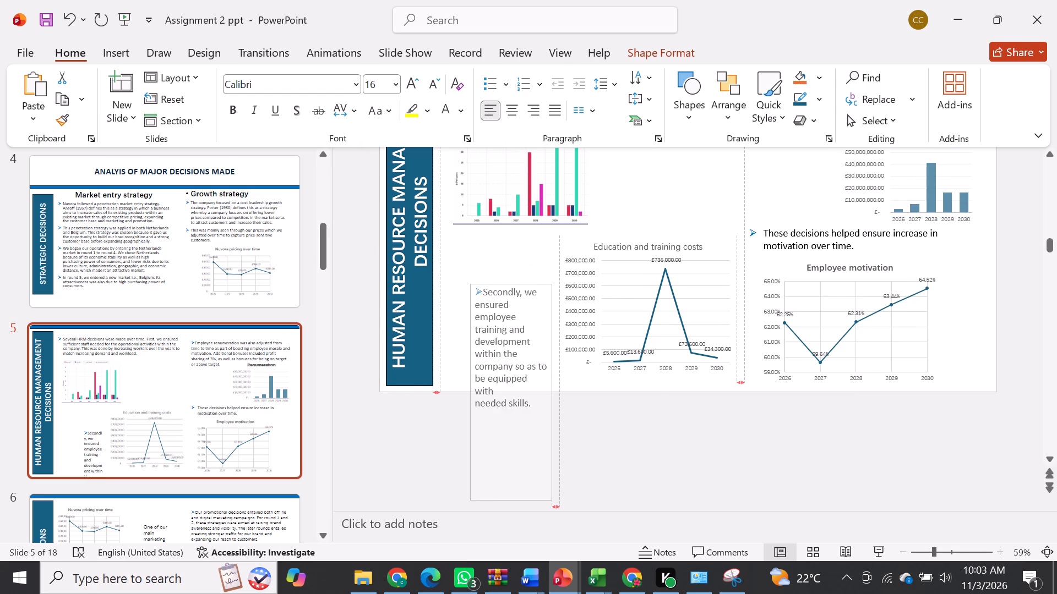
drag(466, 380, 457, 380)
drag(482, 381, 481, 344)
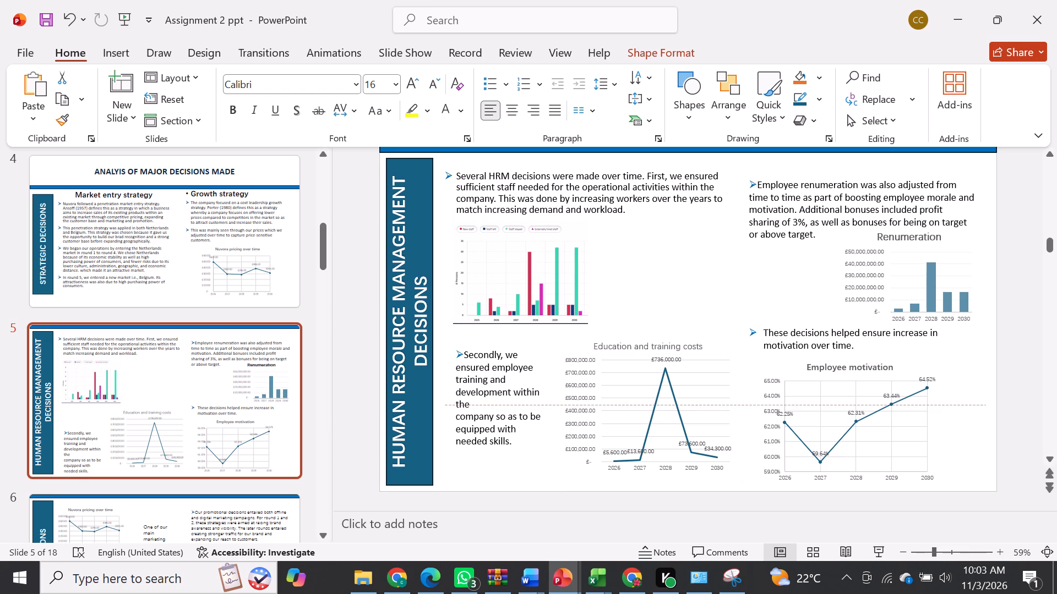
drag(481, 344, 484, 344)
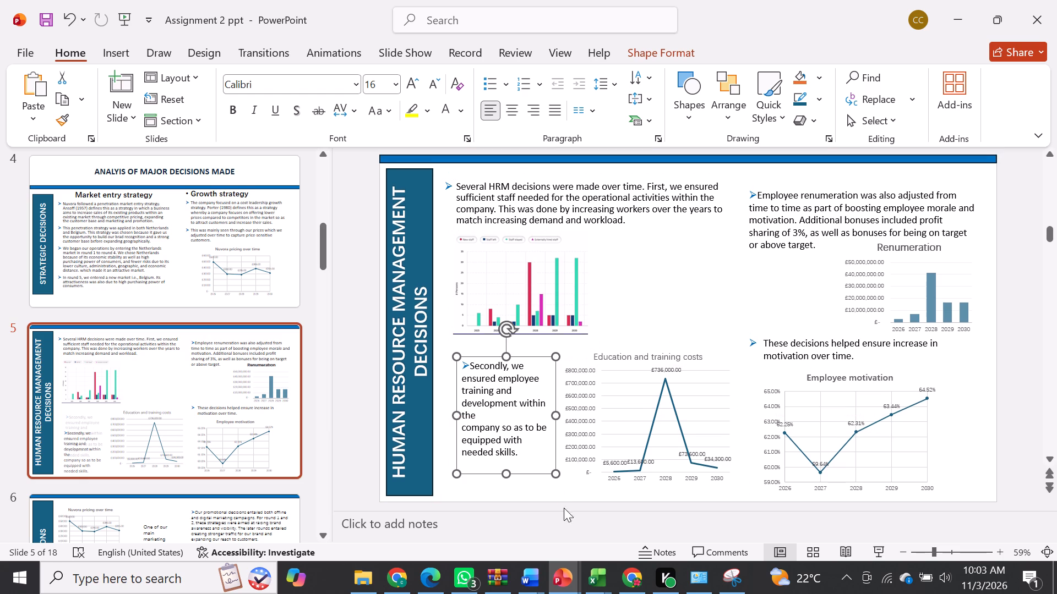
Widen the "Employee renumeration" text box rightwards to the slide's right edge.
click(564, 514)
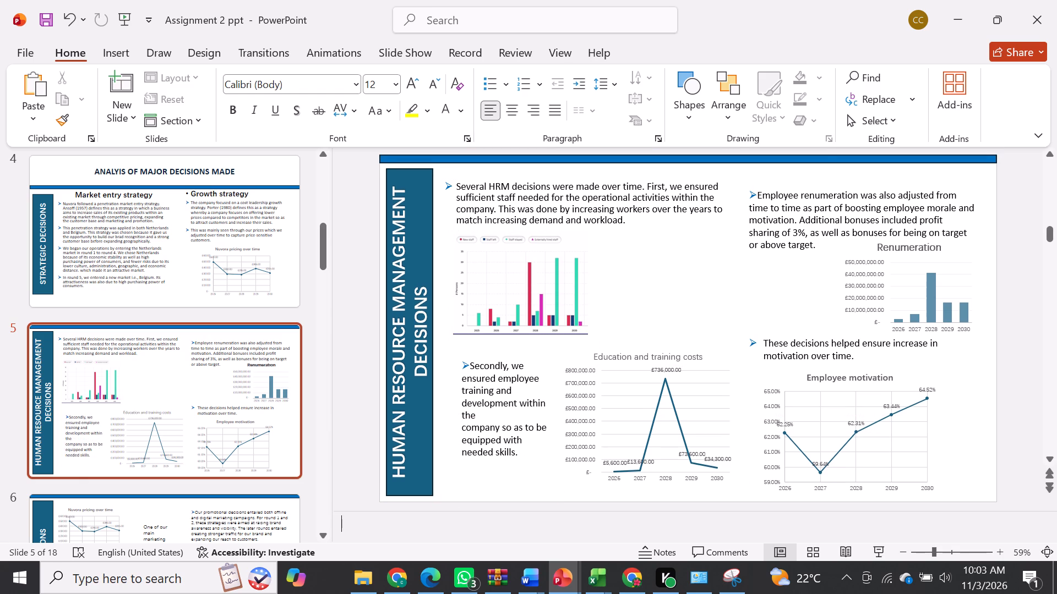
click(814, 243)
click(843, 279)
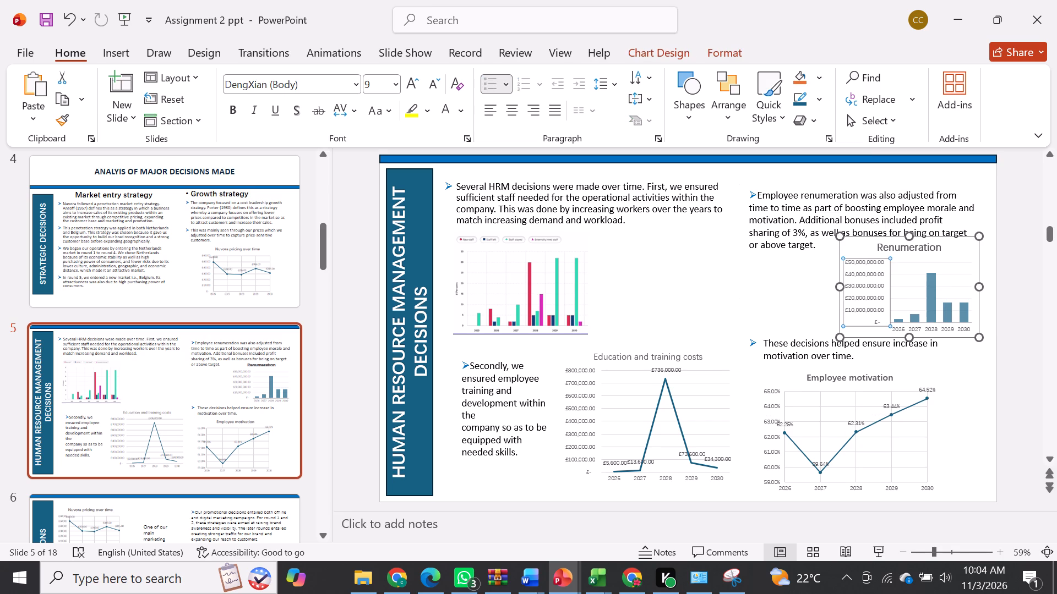
click(958, 402)
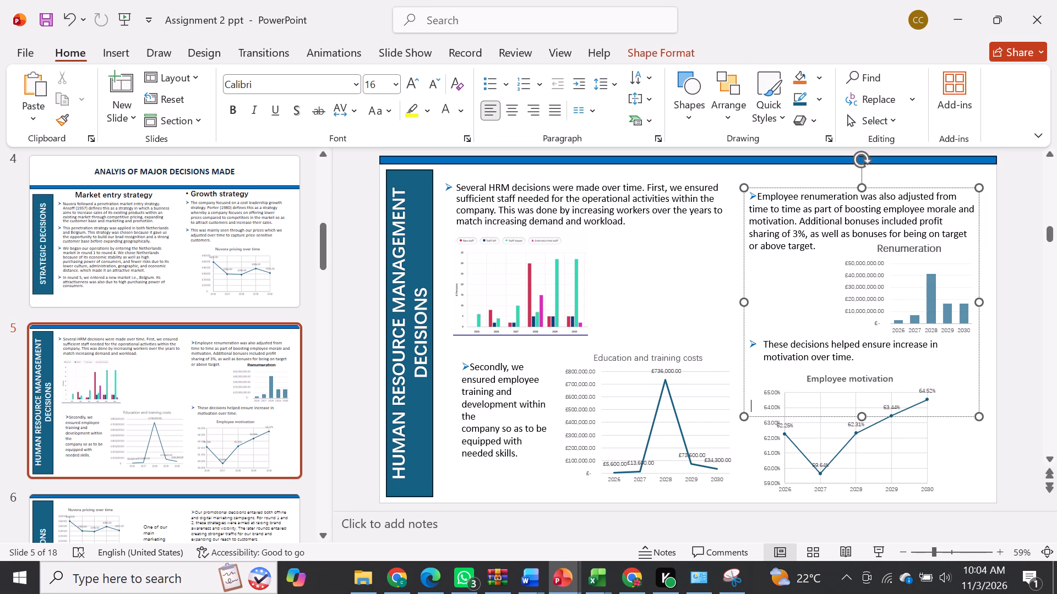
drag(979, 416, 996, 501)
click(1036, 356)
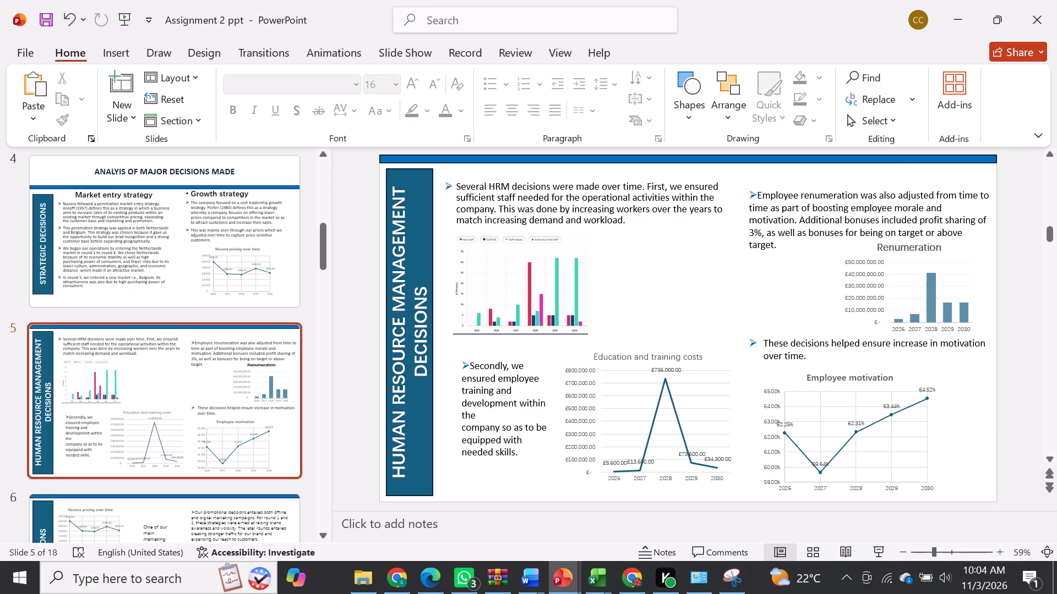
Cut the "Additional bonuses included profit sharing of 3%..." sentence from the end of the "Employee renumeration" paragraph.
click(695, 269)
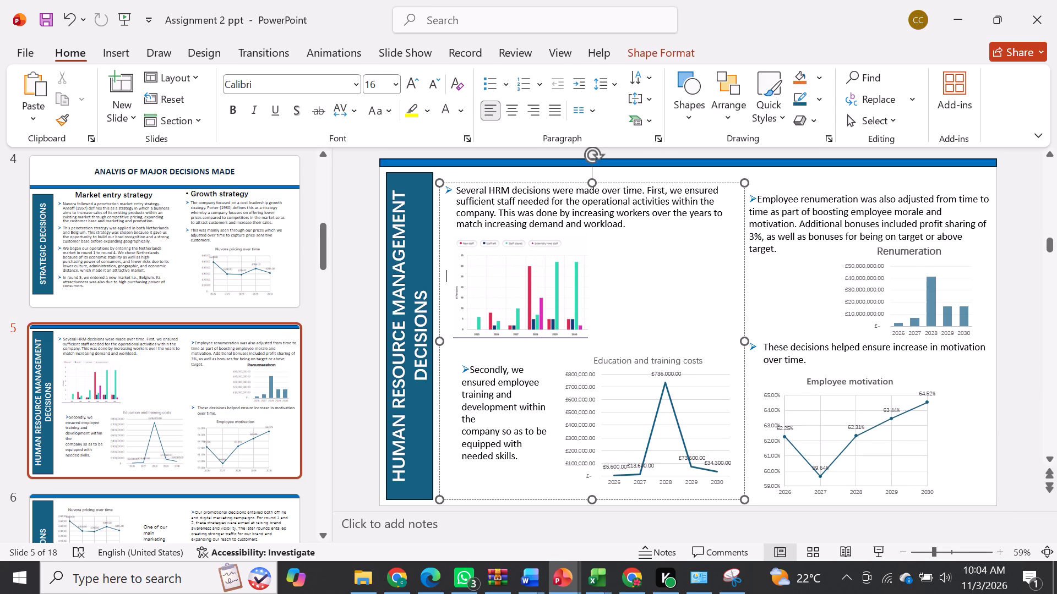
click(985, 408)
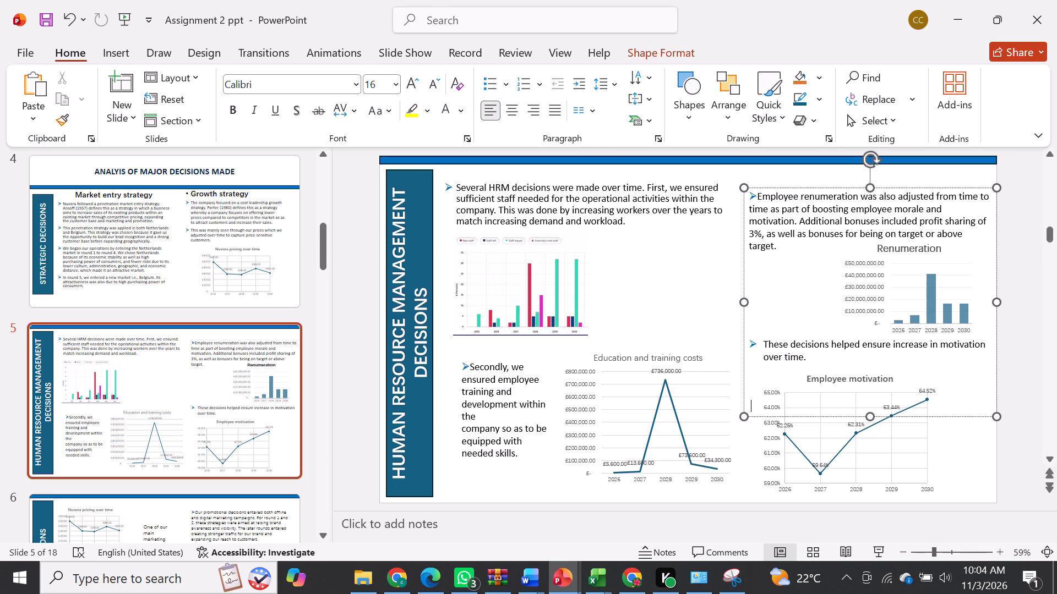
click(799, 219)
drag(799, 222, 800, 252)
key(ctrl+x)
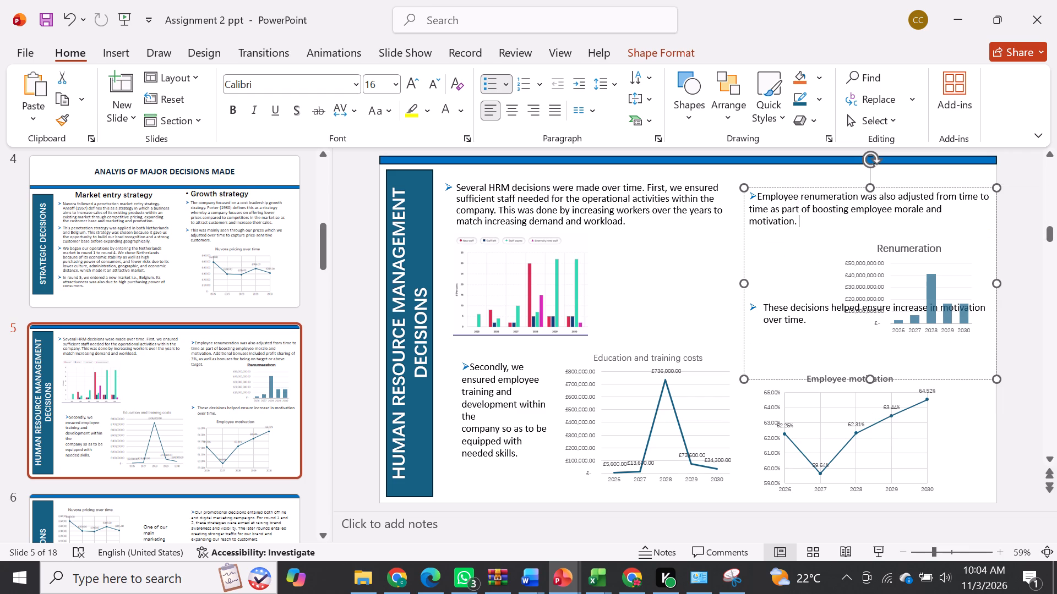
Insert four blank lines before the "These decisions helped ensure increase in motivation" bullet, pushing it below the Renumeration chart.
click(852, 257)
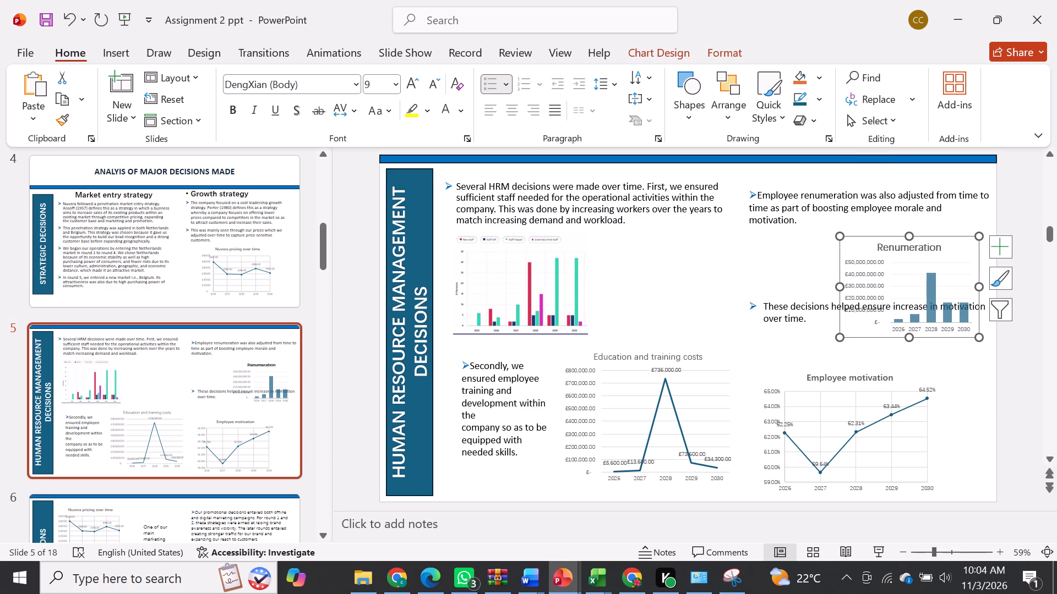
click(765, 309)
key(Return)
key(Return)
key(Return)
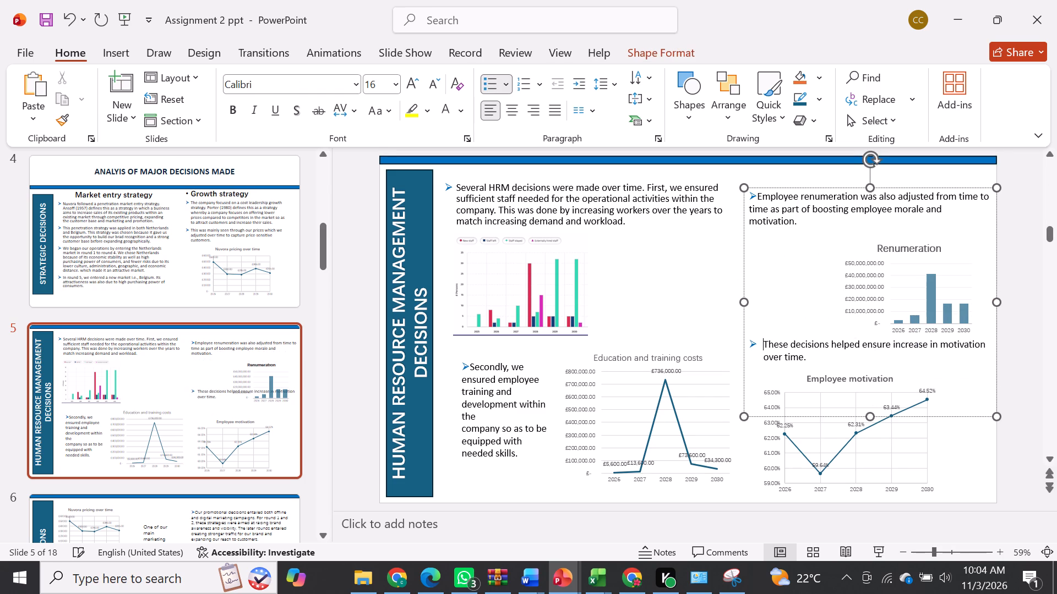
key(Return)
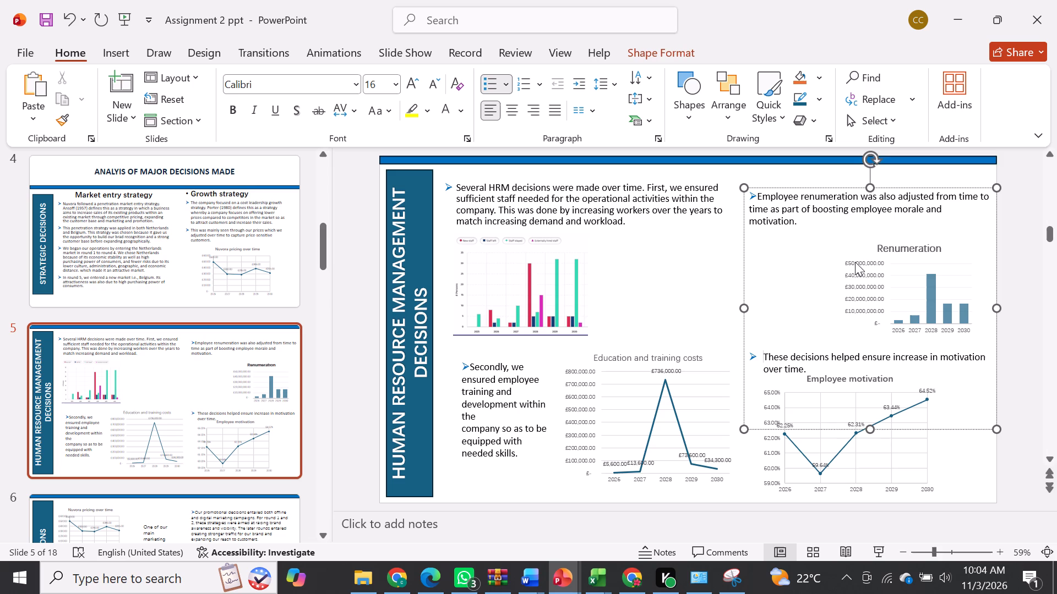
Move the Renumeration chart left, freeing space for text on its right.
click(874, 261)
drag(867, 234, 815, 242)
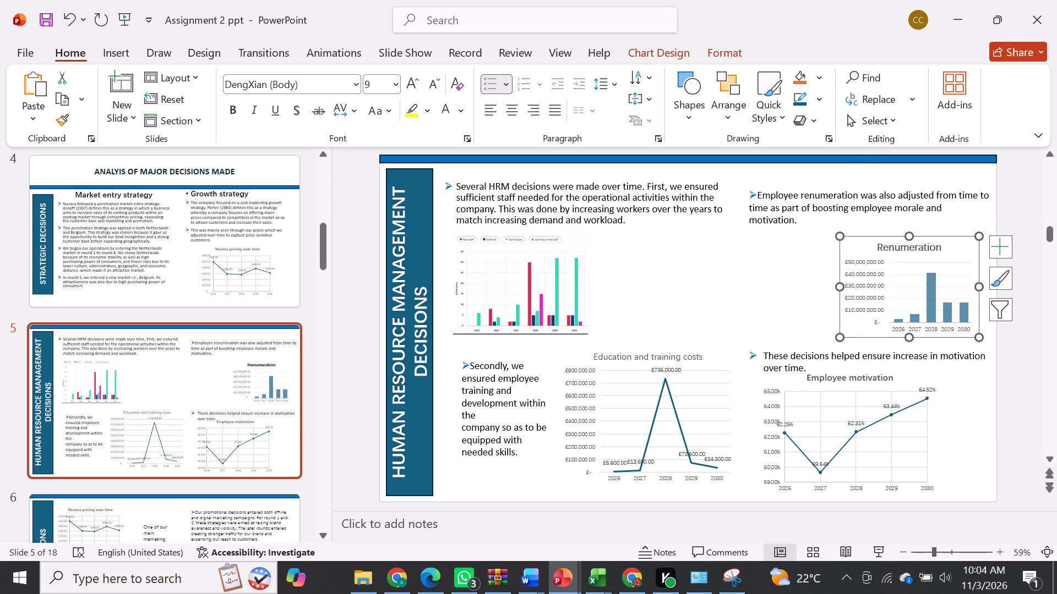
drag(815, 242, 719, 230)
Insert a text box at the Renumeration chart's left edge and paste the cut "Additional bonuses" sentence into it.
click(890, 242)
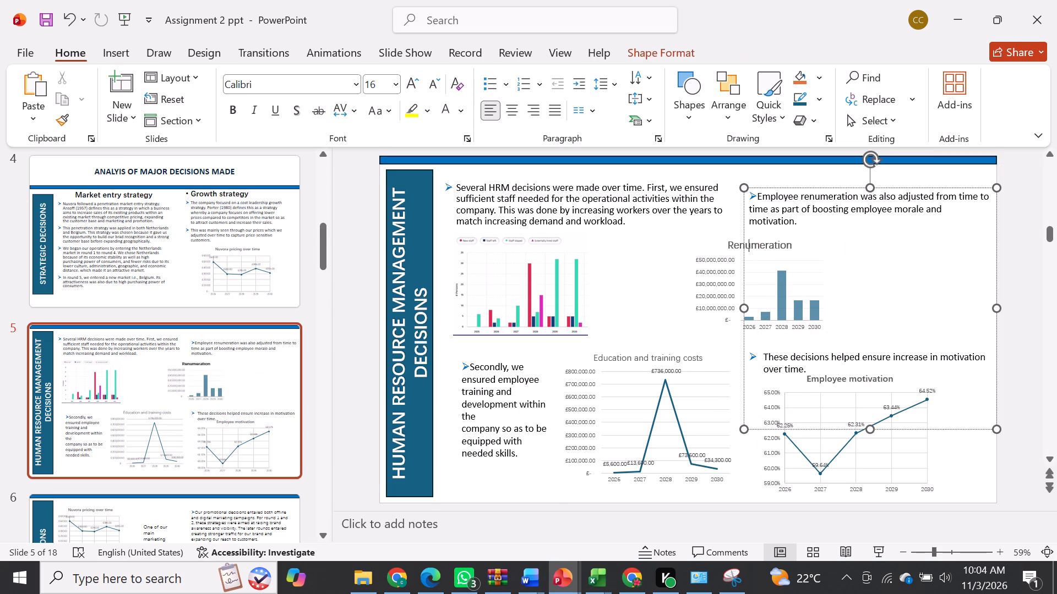
click(901, 267)
key(Right)
key(Right)
click(113, 54)
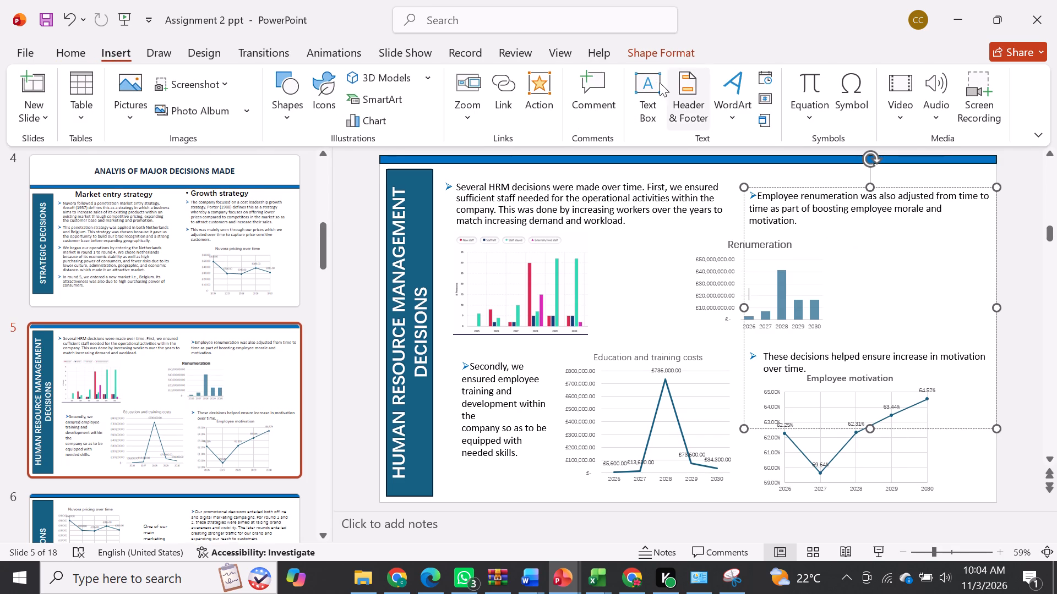
click(648, 89)
click(931, 275)
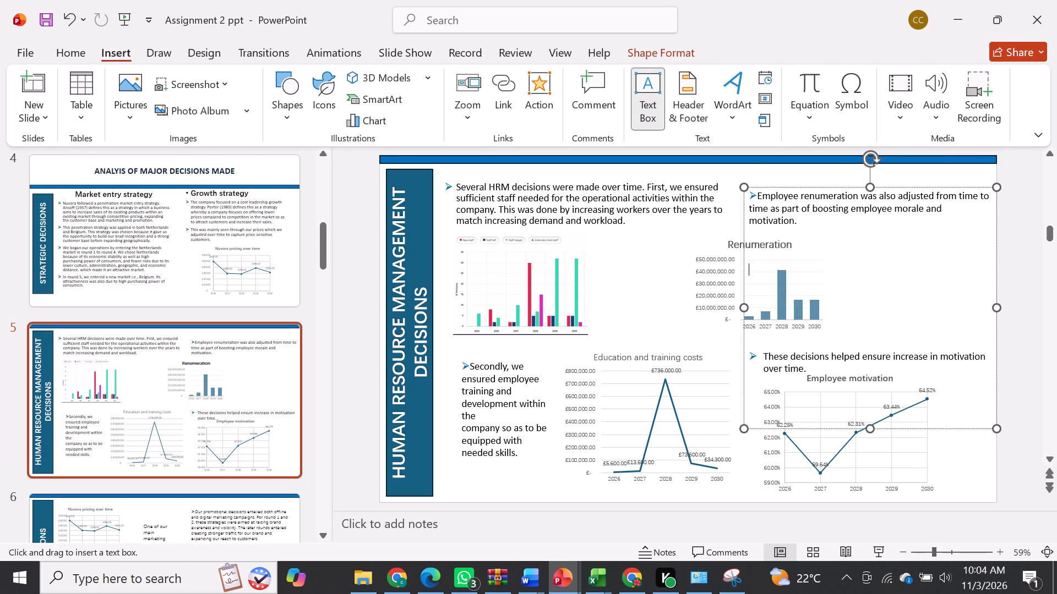
click(931, 275)
double_click(931, 275)
click(645, 92)
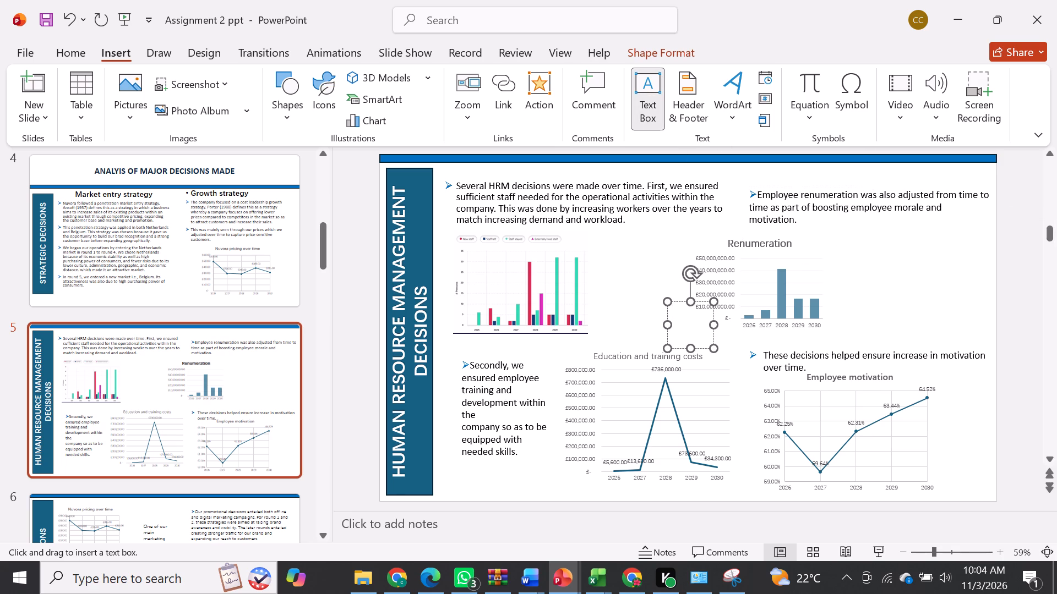
click(679, 316)
double_click(679, 316)
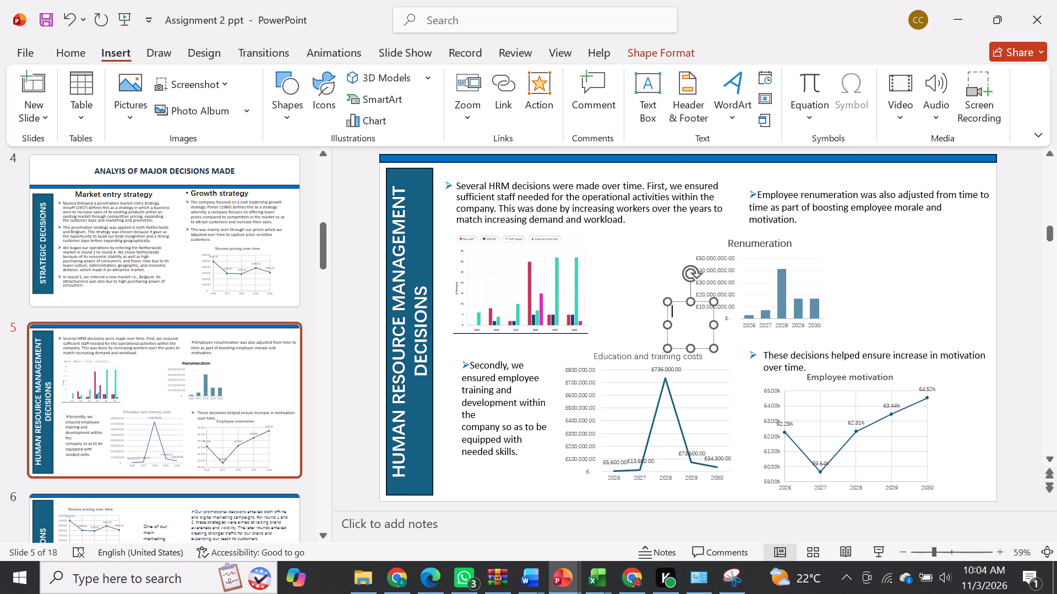
key(ctrl+v)
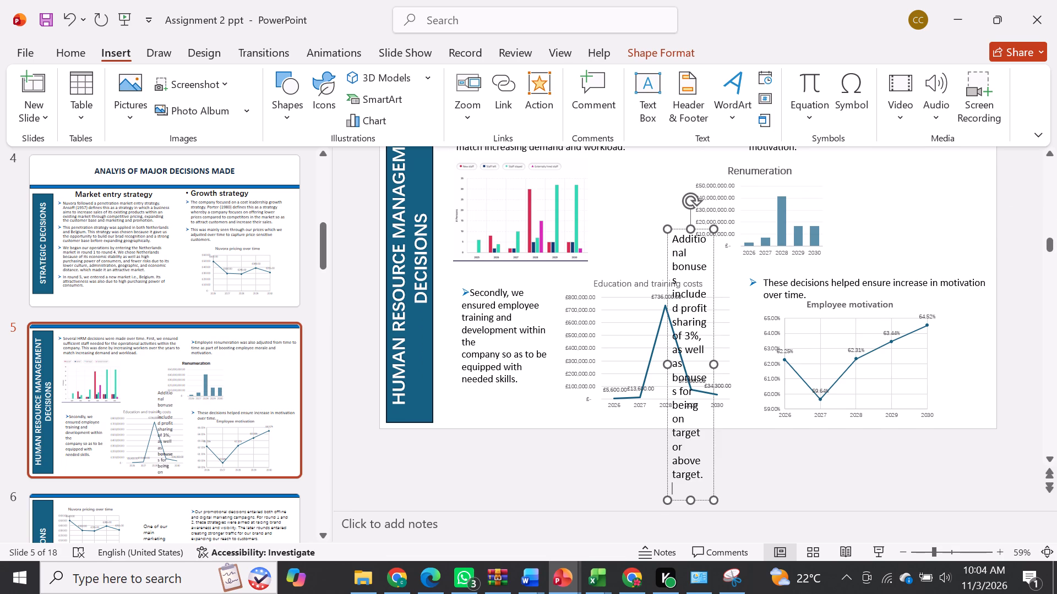
Set all the text in the new "Additional bonuses" text box to font size 16.
key(ctrl+a)
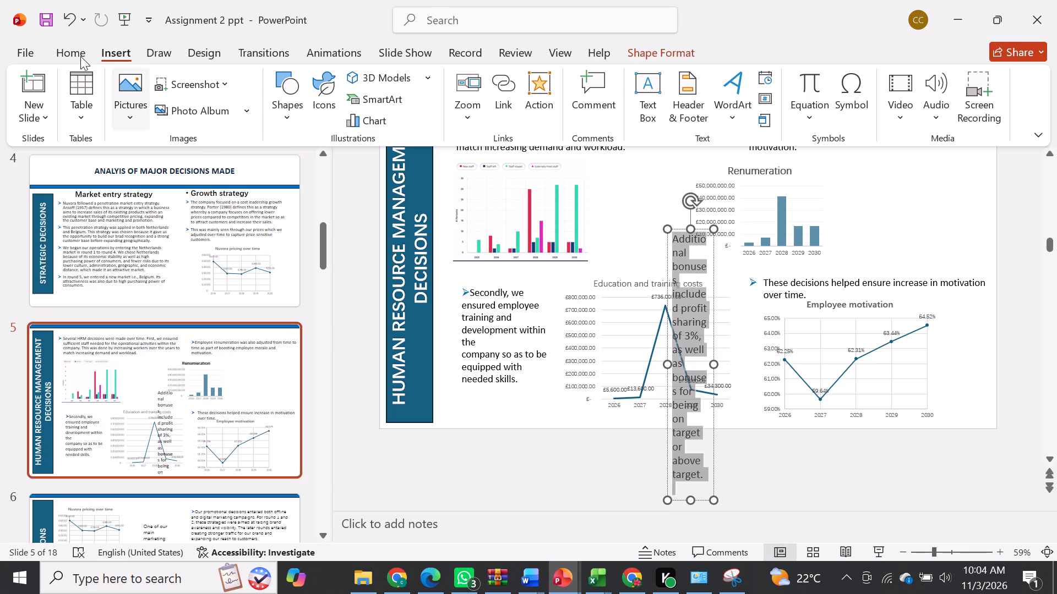
click(78, 54)
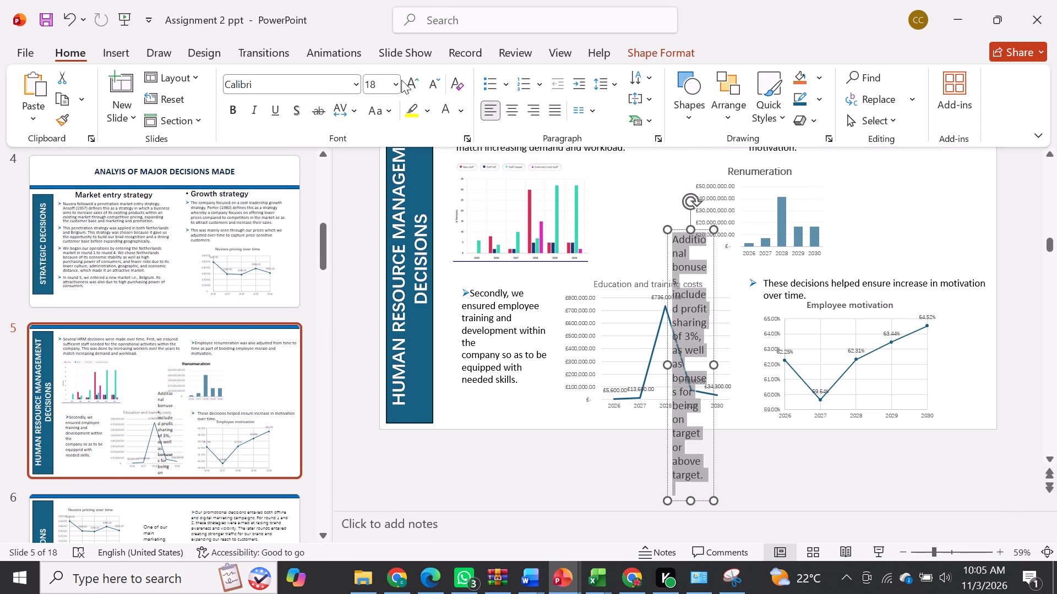
click(396, 80)
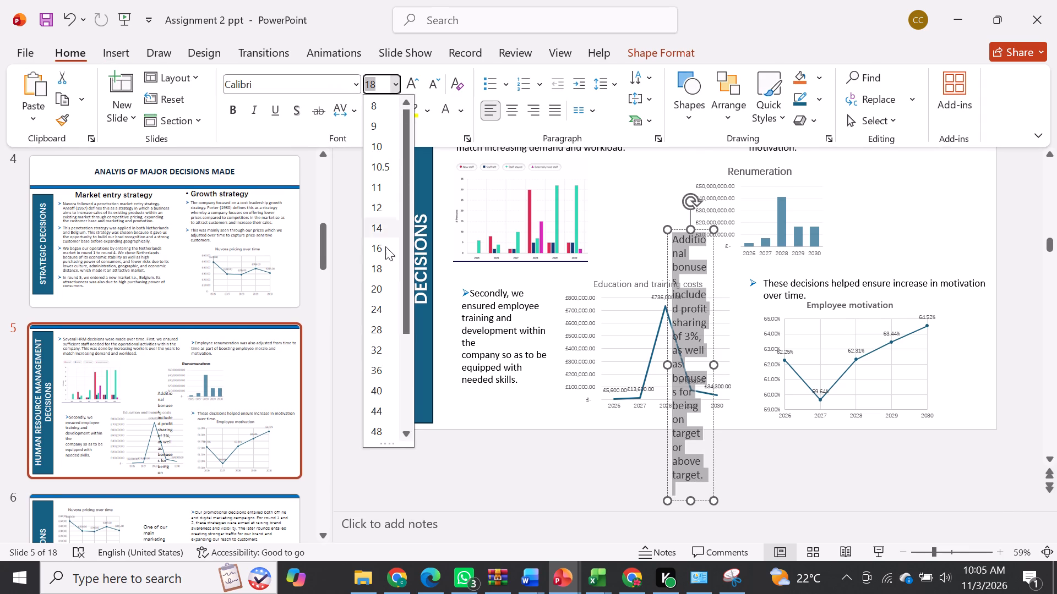
click(385, 248)
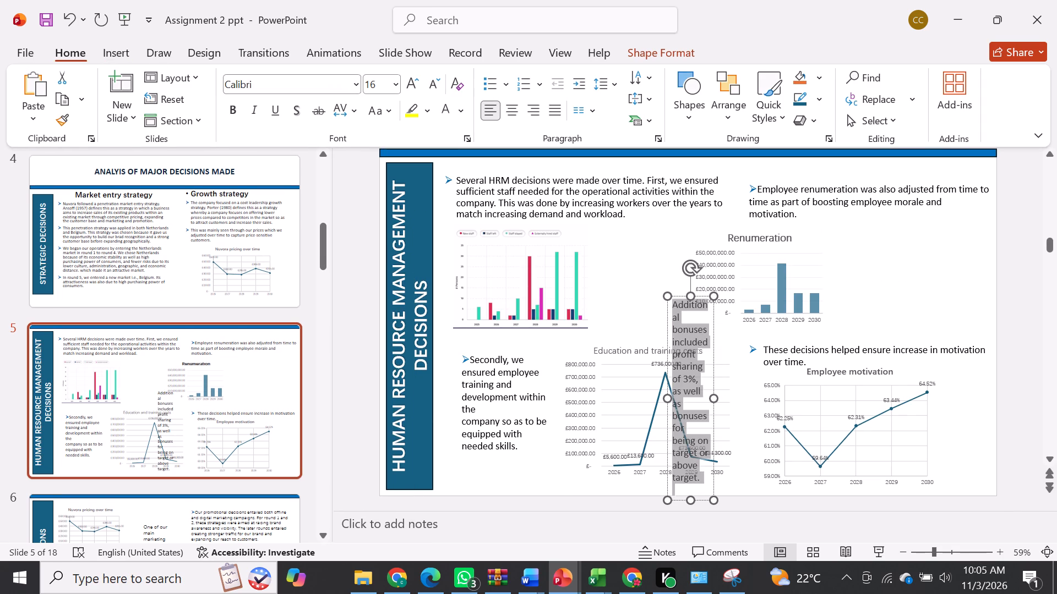
Widen the "Additional bonuses" text box and move it to the right of the Renumeration chart, below the "Employee renumeration" paragraph.
drag(713, 398, 751, 392)
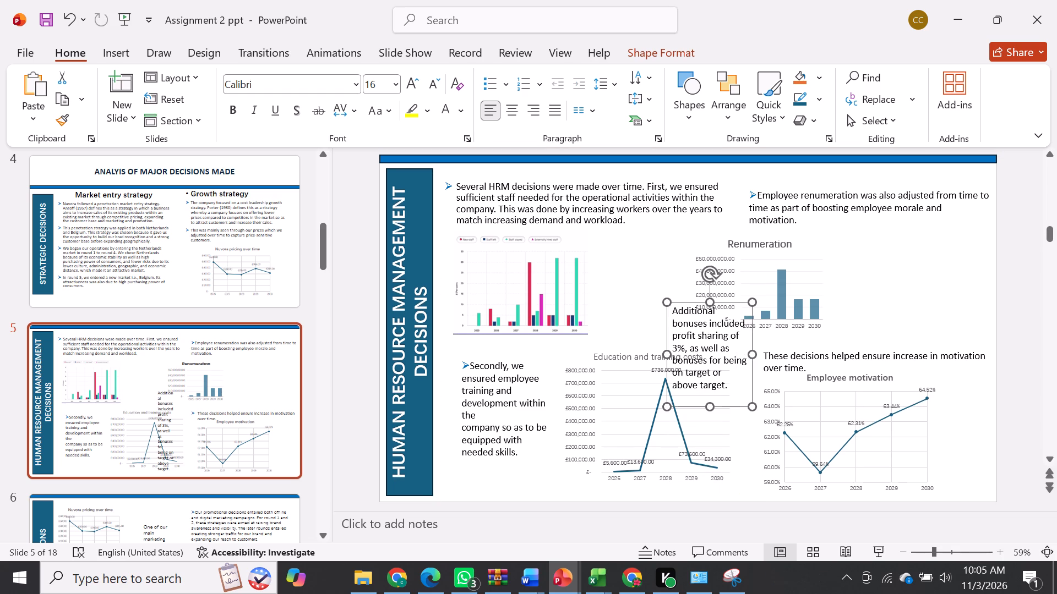
drag(681, 302, 900, 241)
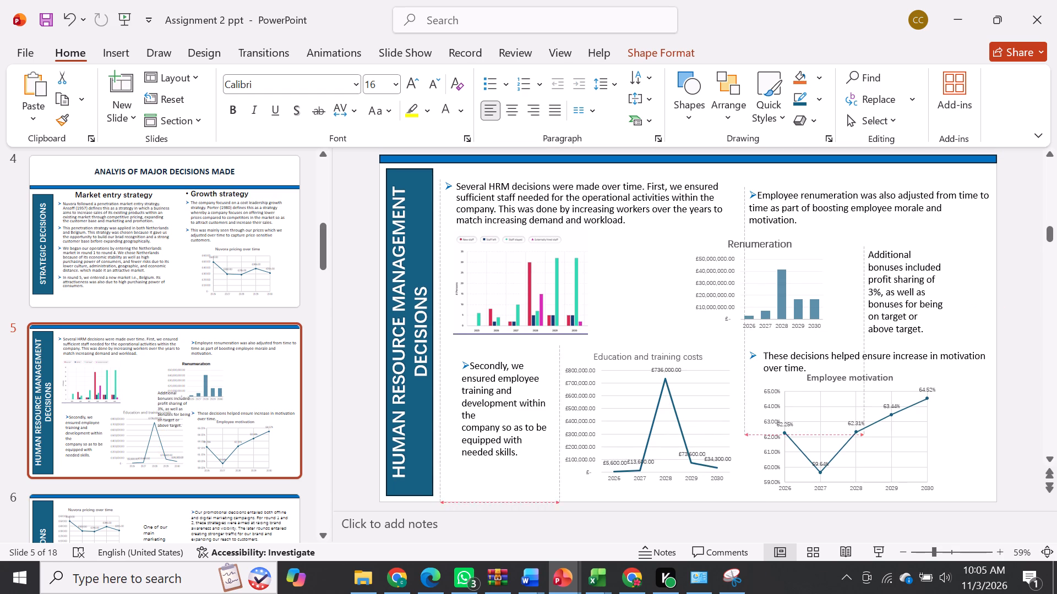
drag(900, 241, 881, 233)
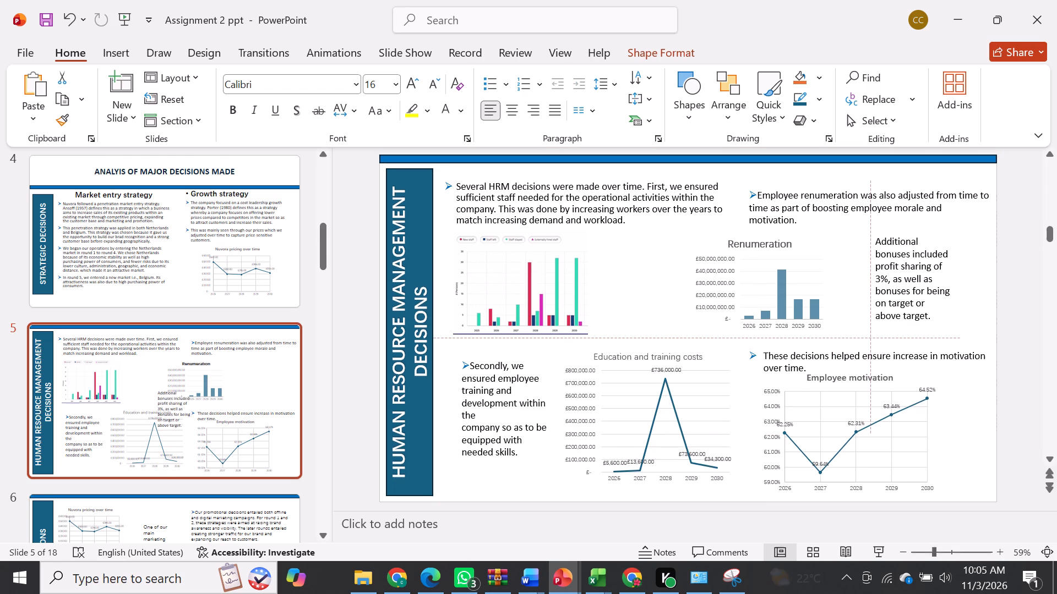
drag(881, 233, 896, 233)
Move the Renumeration chart right, close beside the "Additional bonuses" text box and below the "Employee renumeration" paragraph.
click(767, 249)
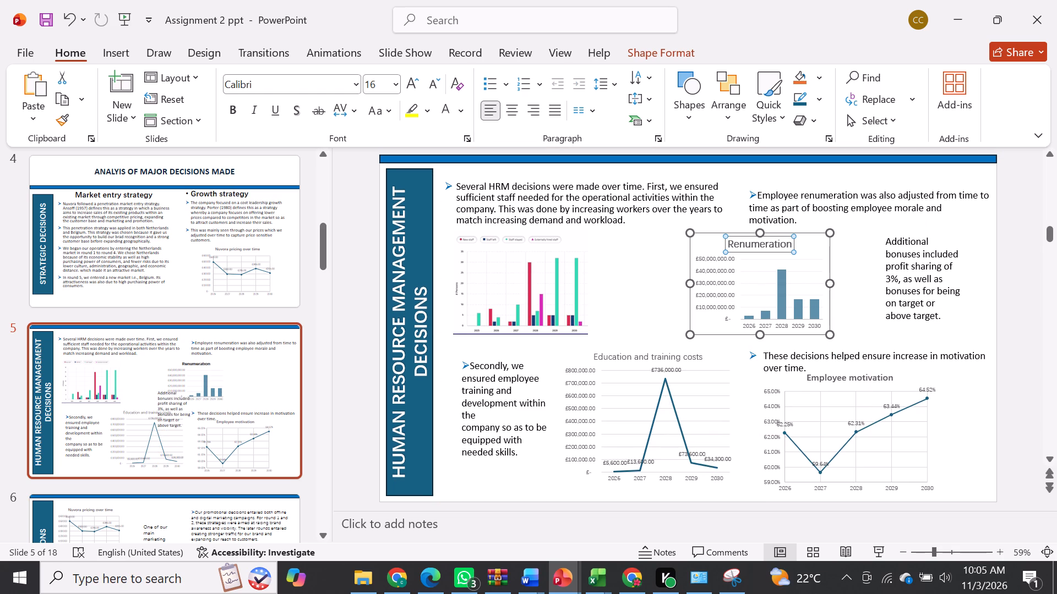
drag(705, 235, 713, 234)
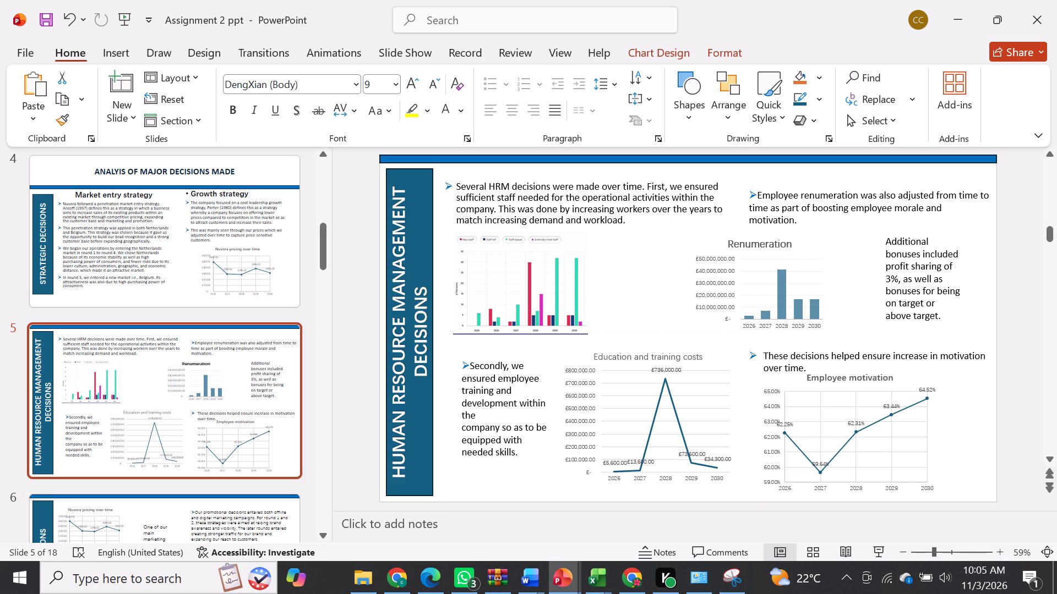
drag(713, 234, 745, 233)
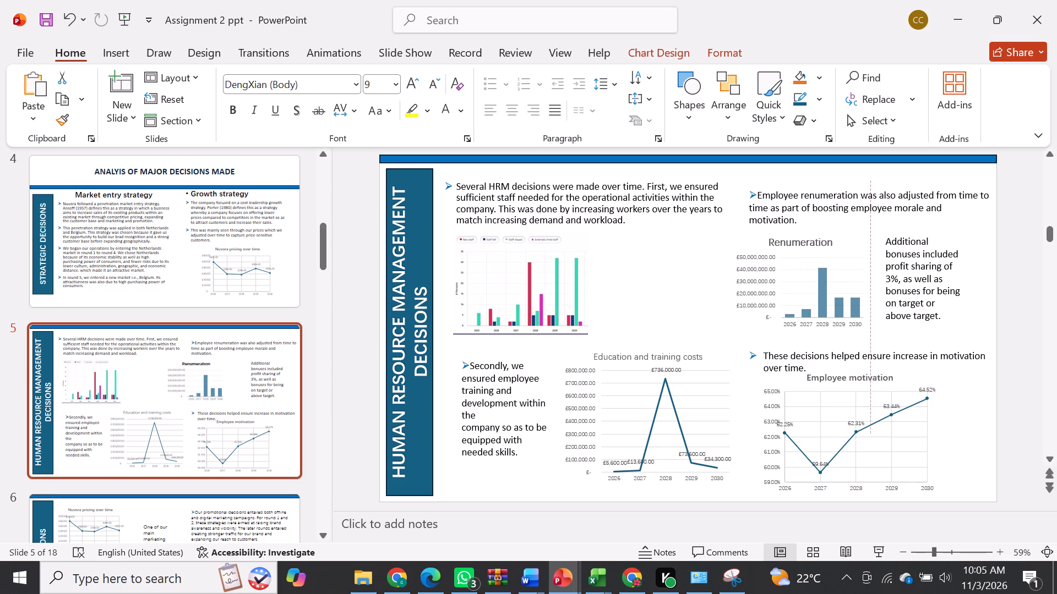
drag(745, 233, 748, 233)
click(992, 475)
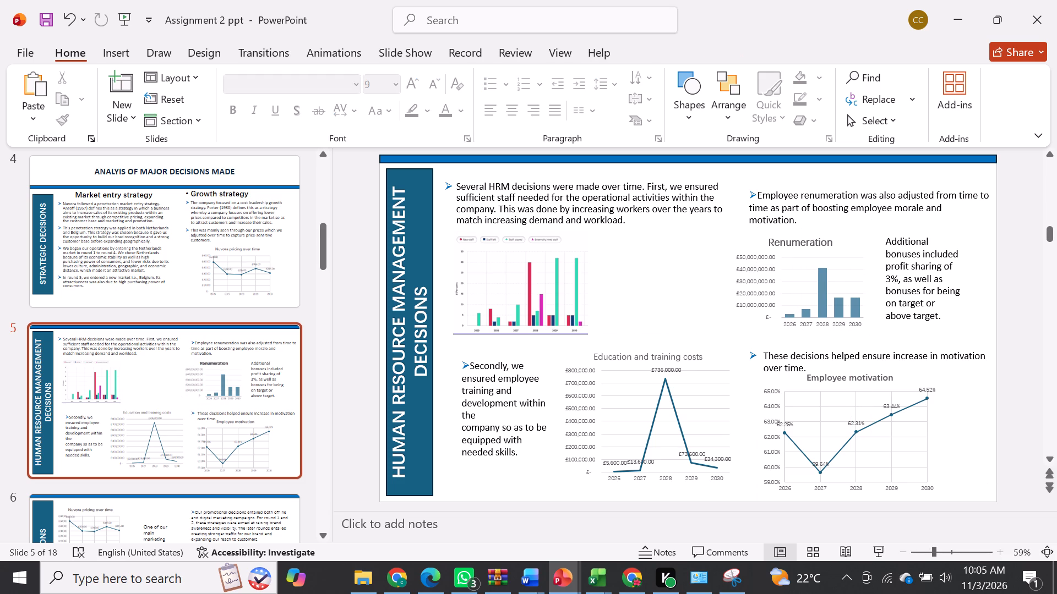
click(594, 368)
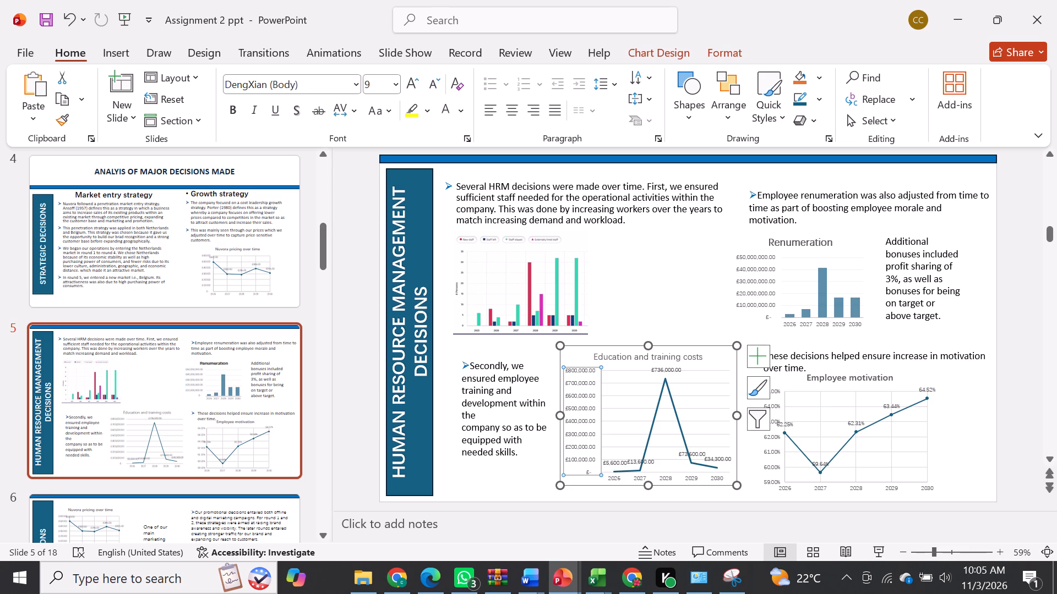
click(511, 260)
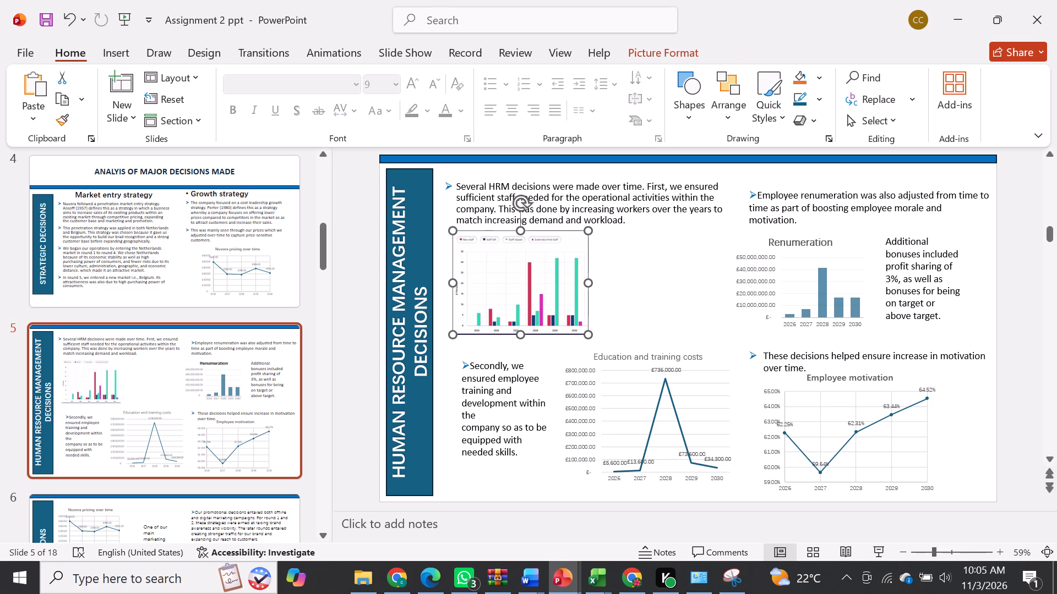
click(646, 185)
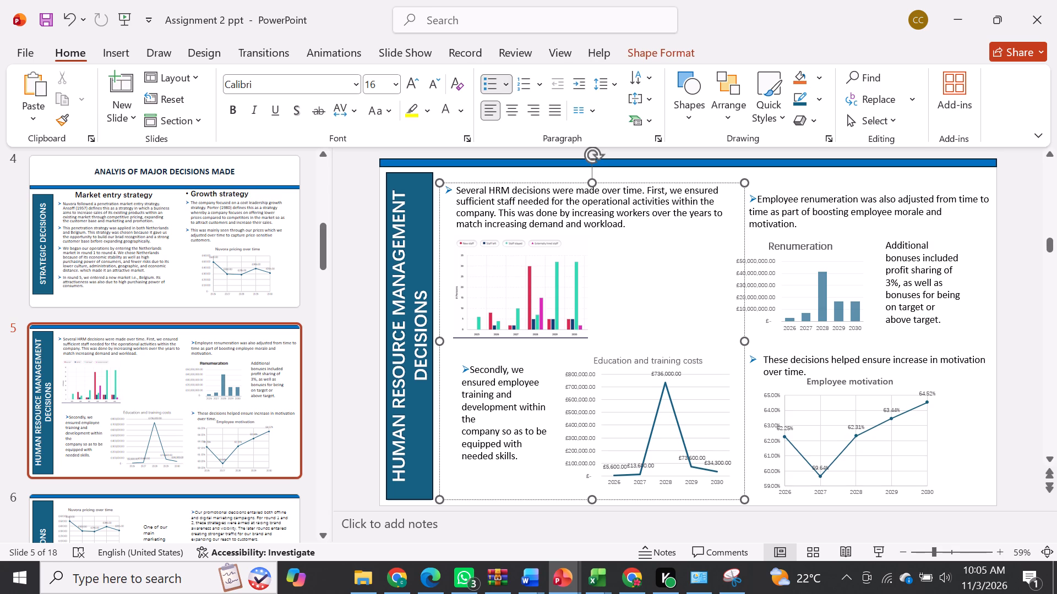
Split the opening HRM paragraph before "First, we ensured" and cut that text through "workload", leaving only the introductory sentence.
key(Return)
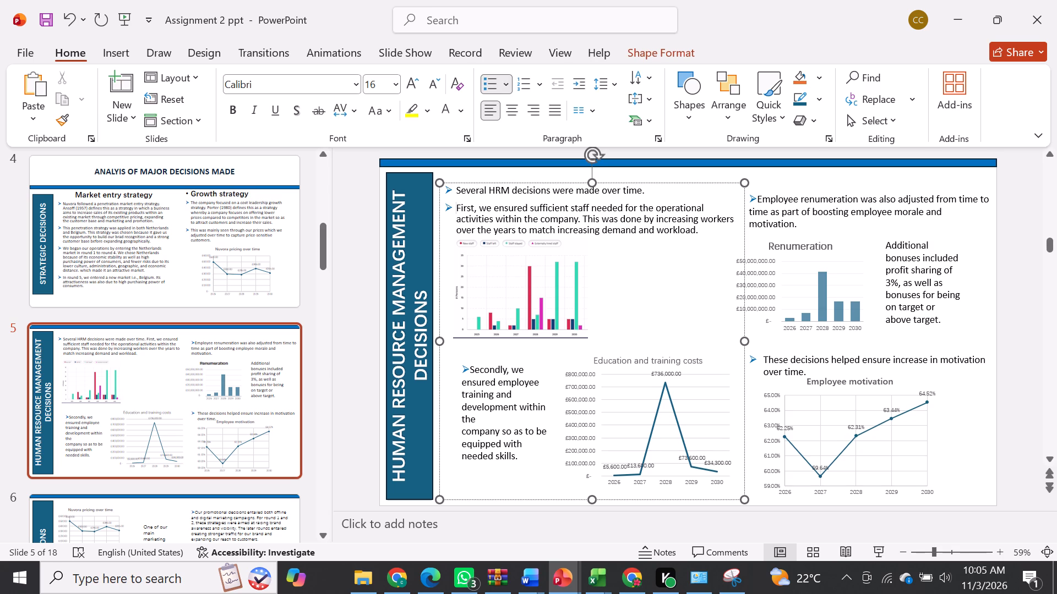
click(455, 208)
drag(455, 208, 573, 207)
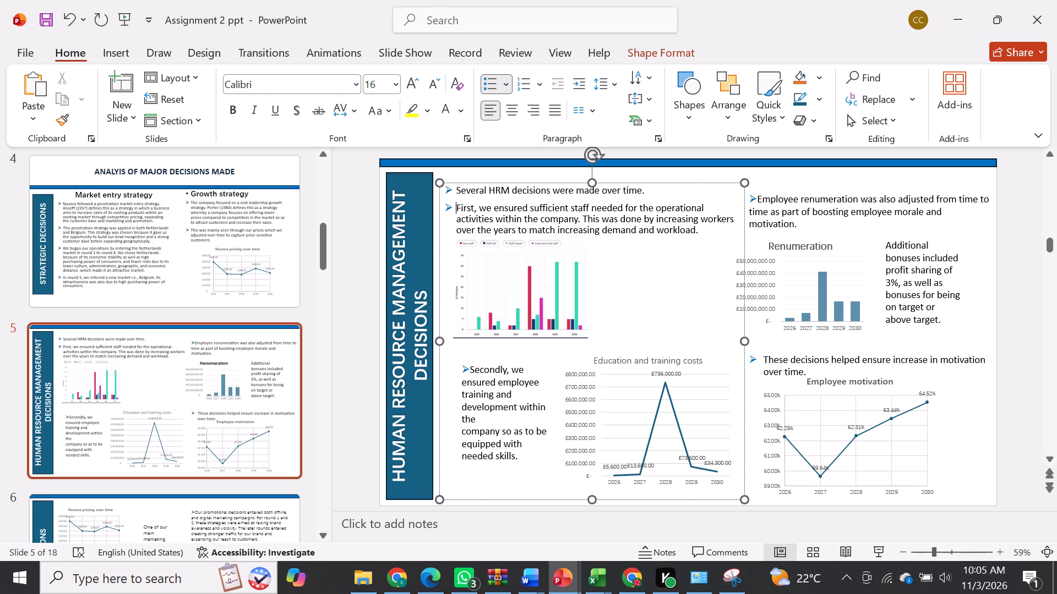
drag(573, 207, 698, 230)
key(ctrl+x)
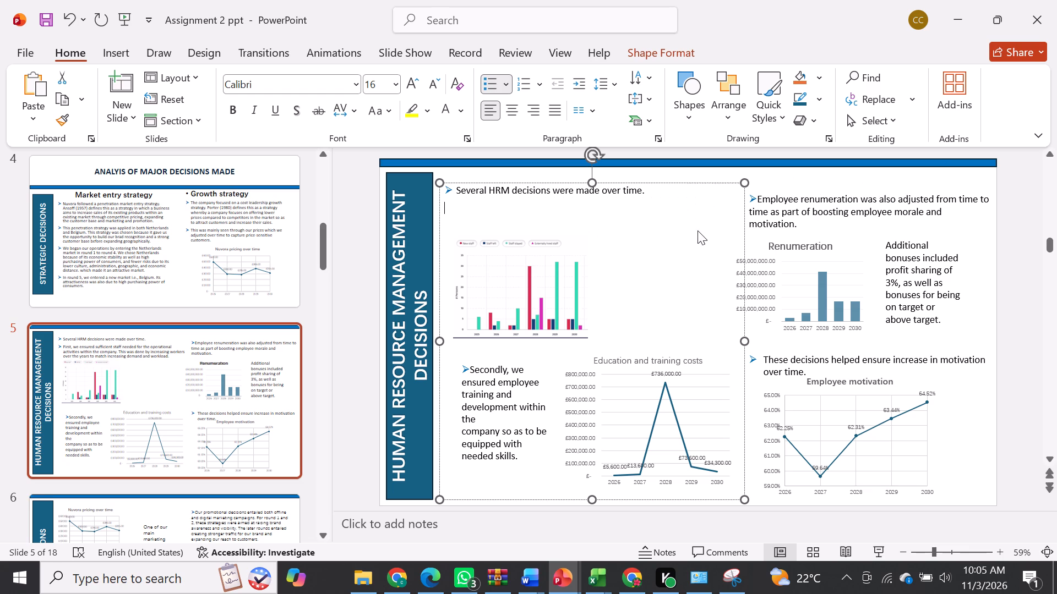
key(Delete)
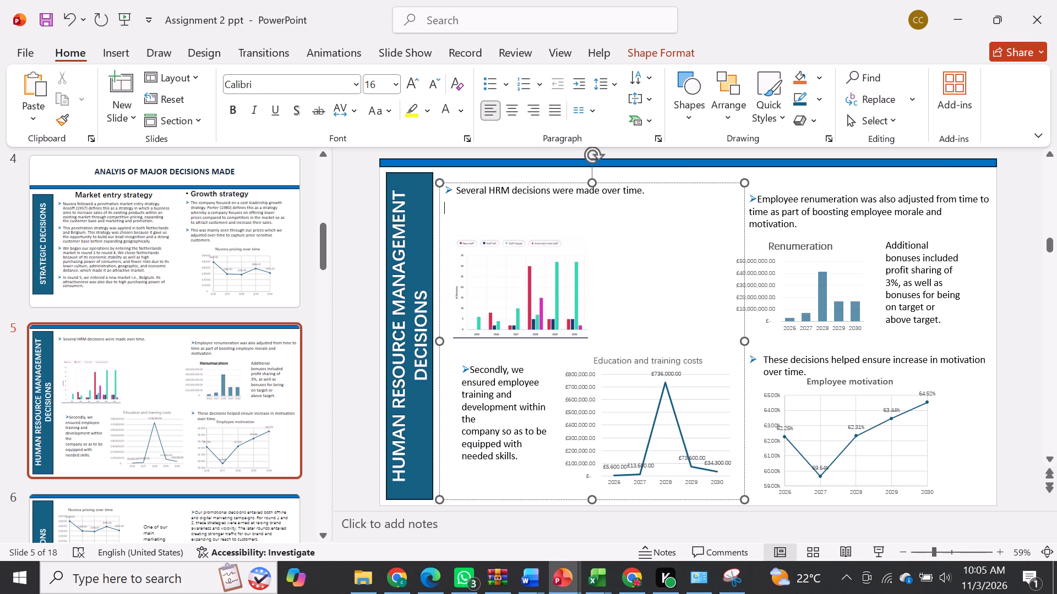
Move the staff bar chart picture up and slightly left, directly below the "Several HRM decisions were made over time." line.
click(514, 257)
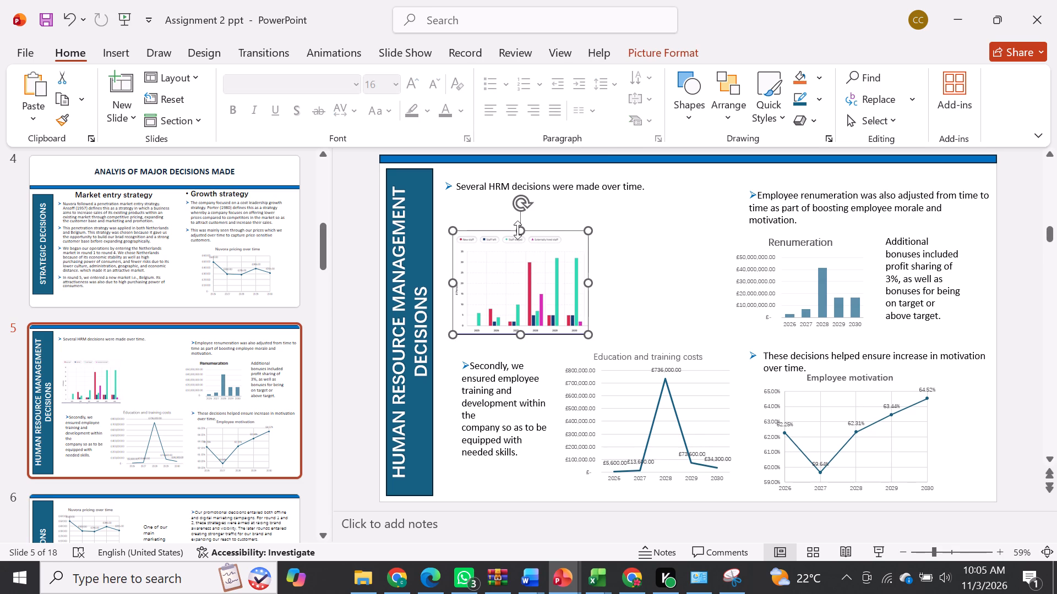
drag(503, 231, 503, 216)
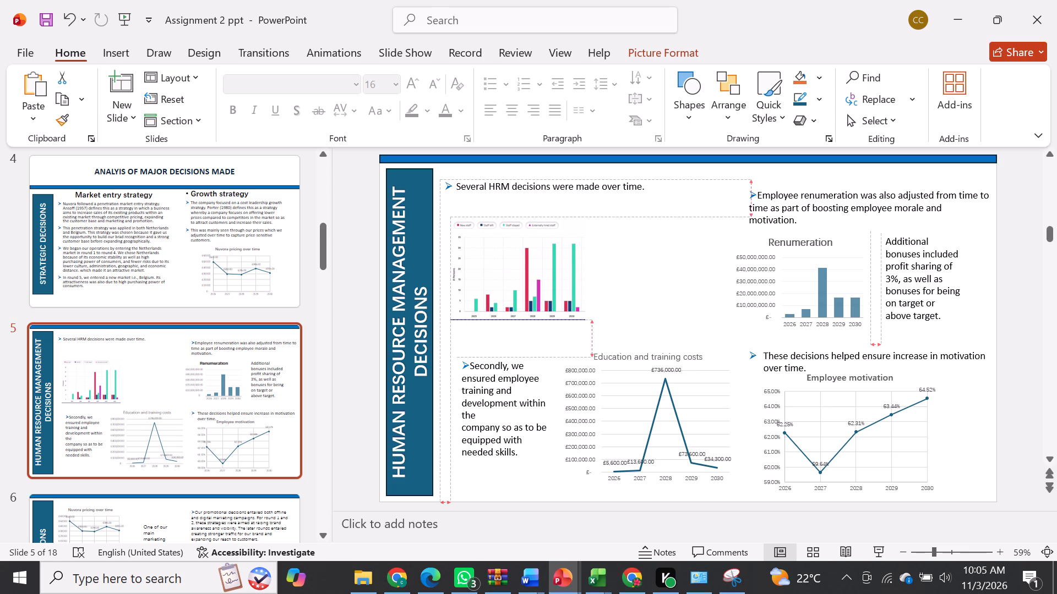
drag(503, 216, 493, 201)
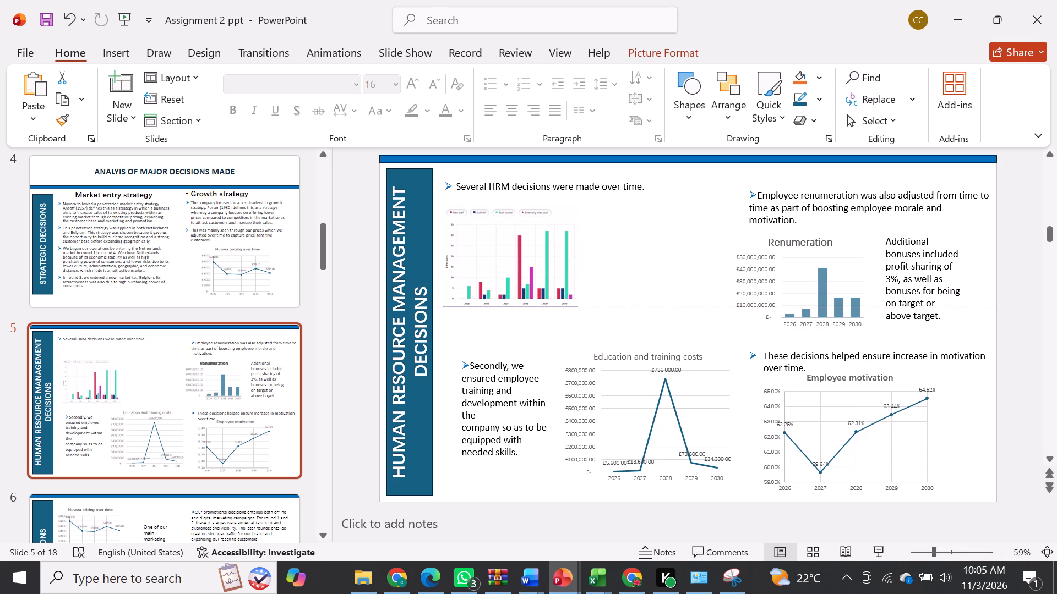
drag(493, 201, 493, 200)
Insert a text box in the space above the Education and training costs chart and paste the cut "First, we ensured" text into it.
click(615, 256)
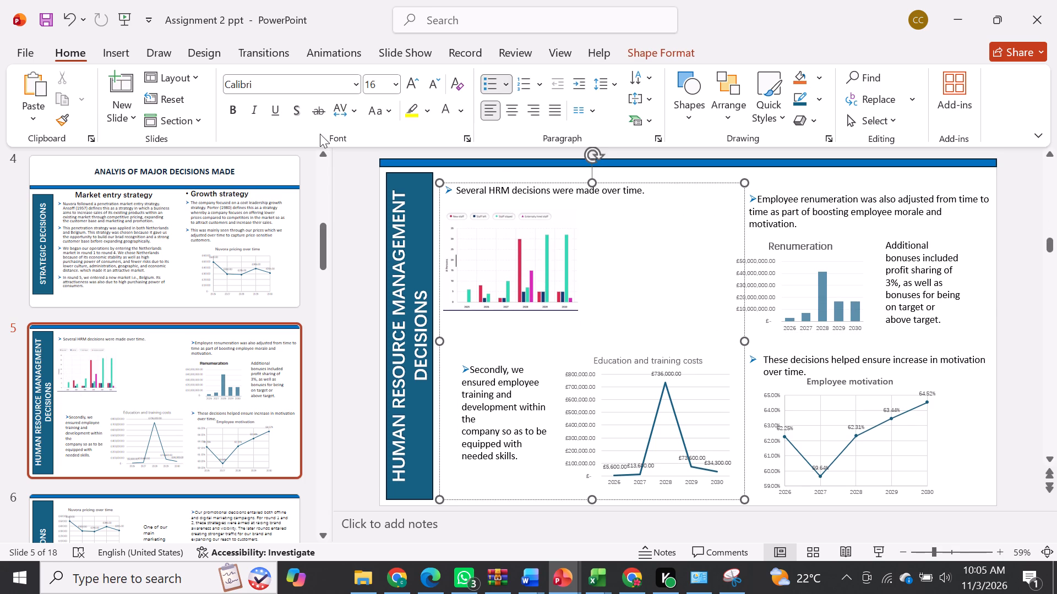
click(111, 48)
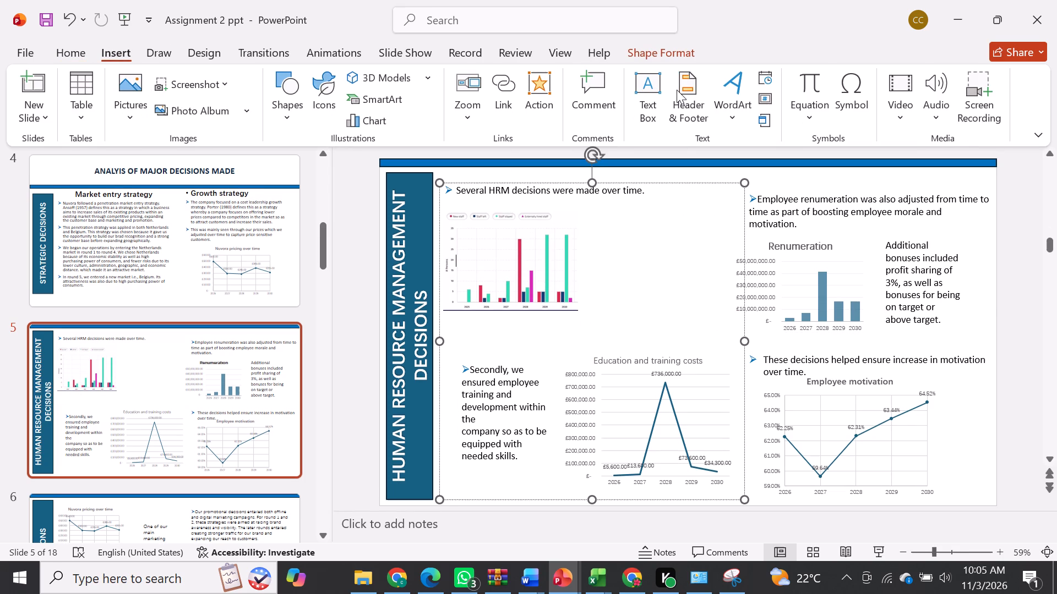
click(635, 95)
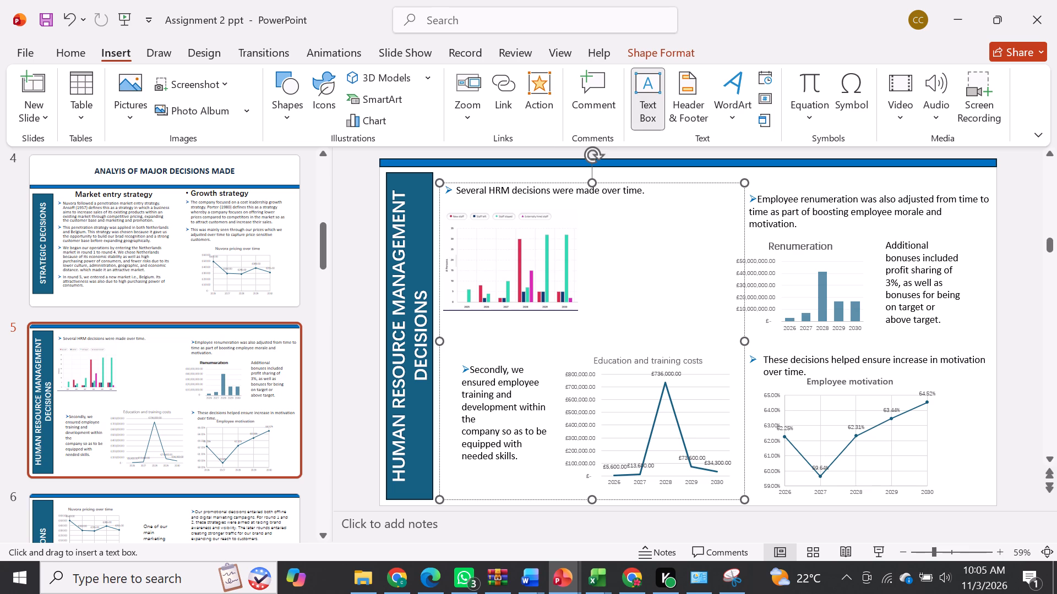
click(651, 94)
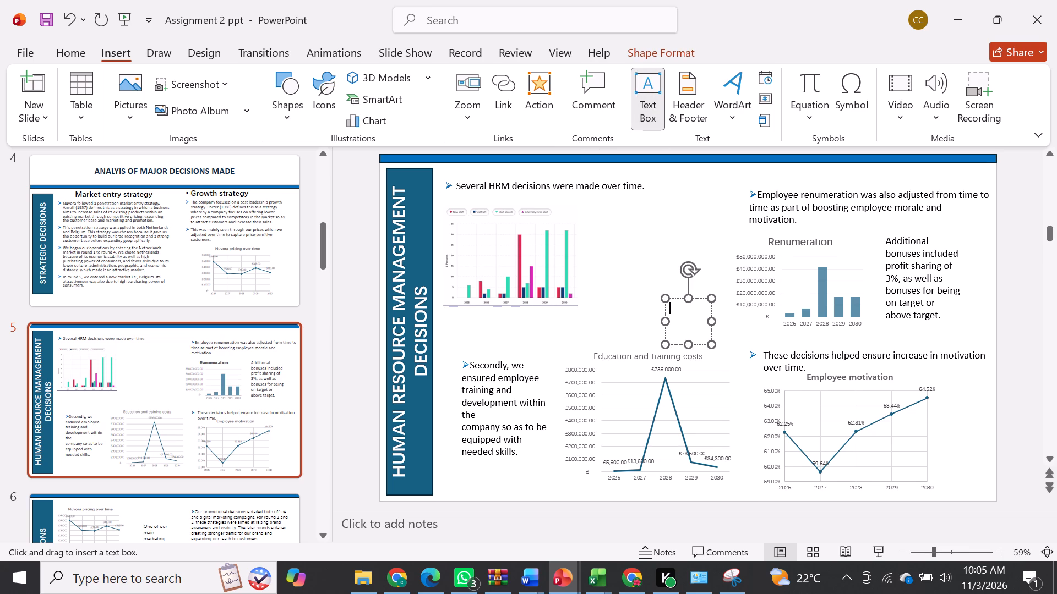
double_click(675, 309)
key(ctrl+v)
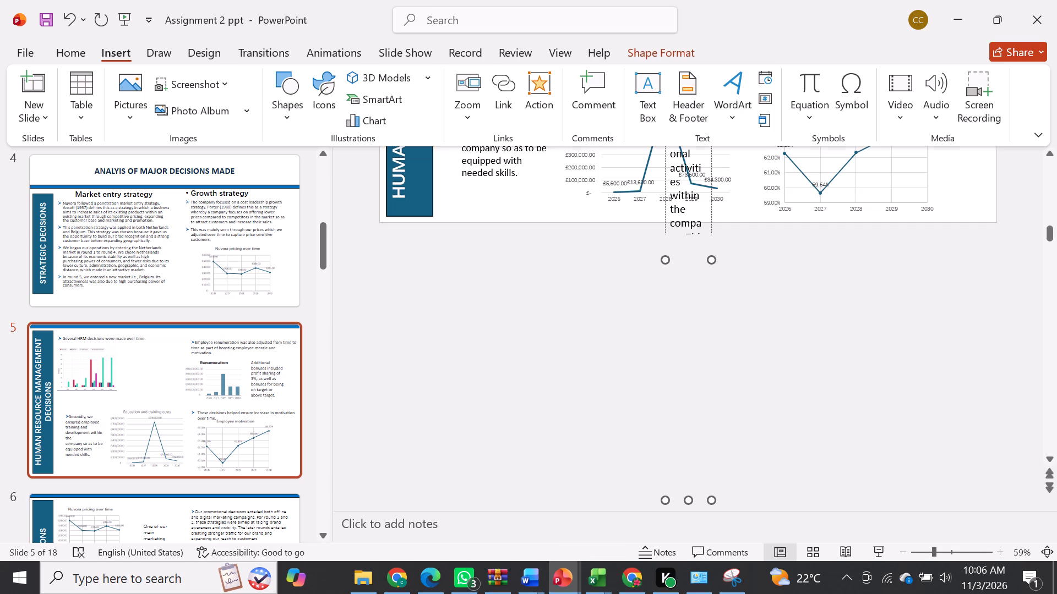
Set all the text in the new "First, we ensured" text box to font size 16.
key(ctrl+a)
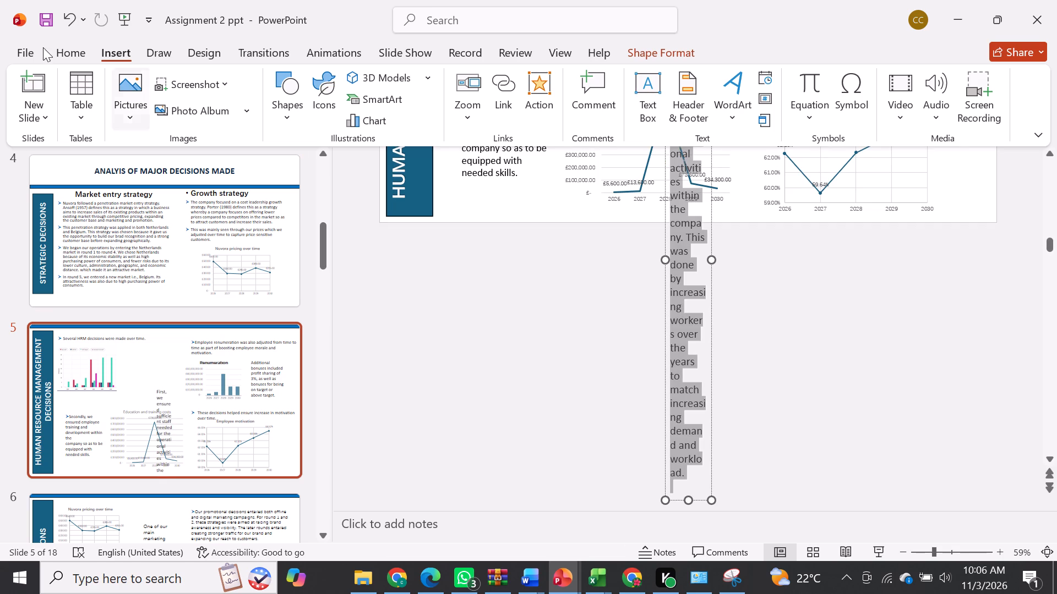
click(66, 54)
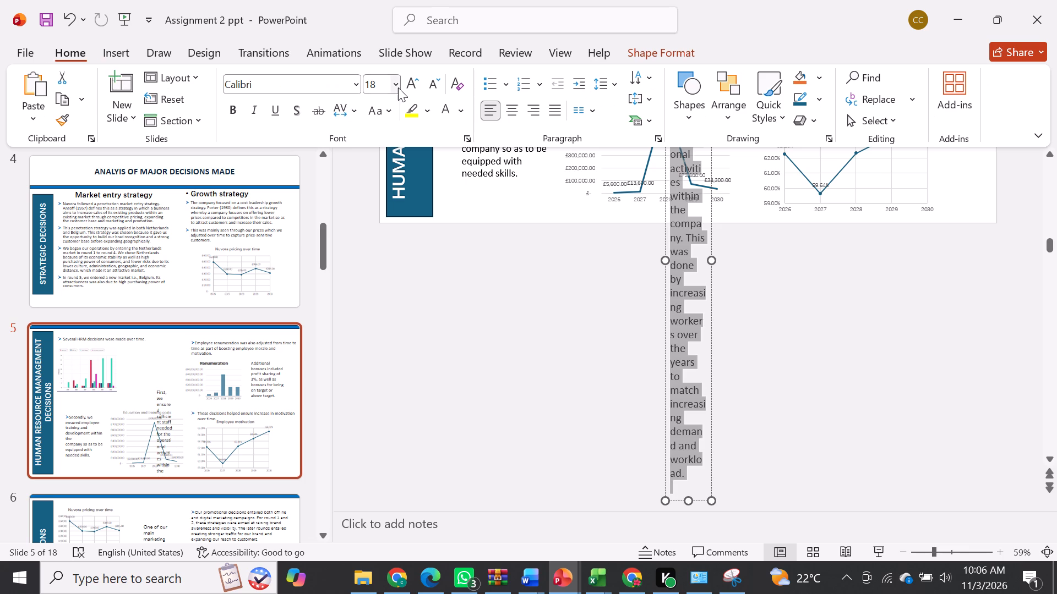
click(397, 85)
click(388, 250)
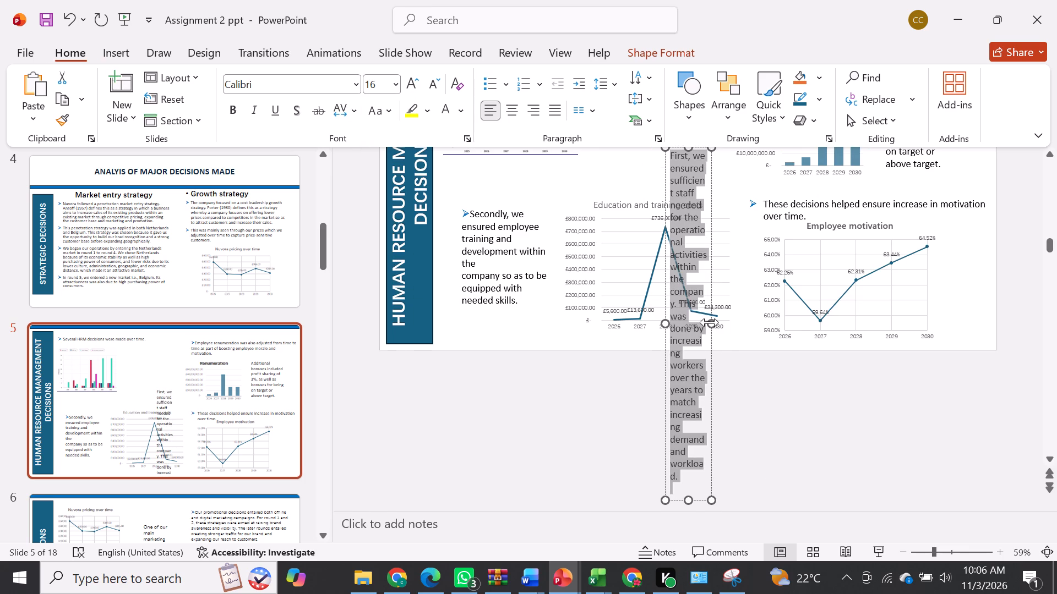
Widen the "First, we ensured" text box and place it to the right of the staff bar chart, above the Education and training costs chart.
drag(710, 322, 763, 312)
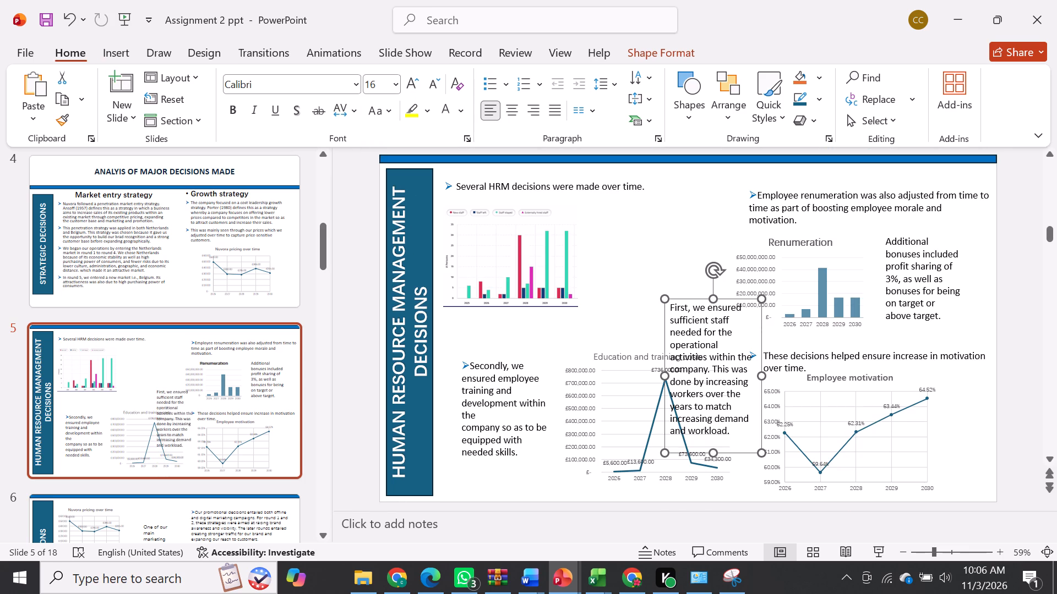
drag(692, 299, 619, 210)
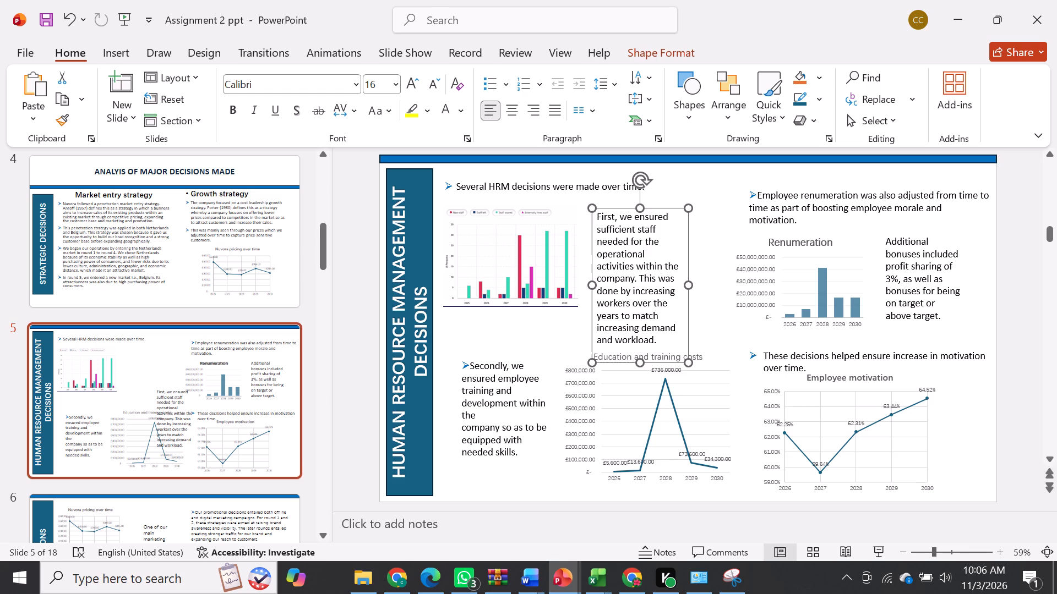
drag(686, 283, 711, 282)
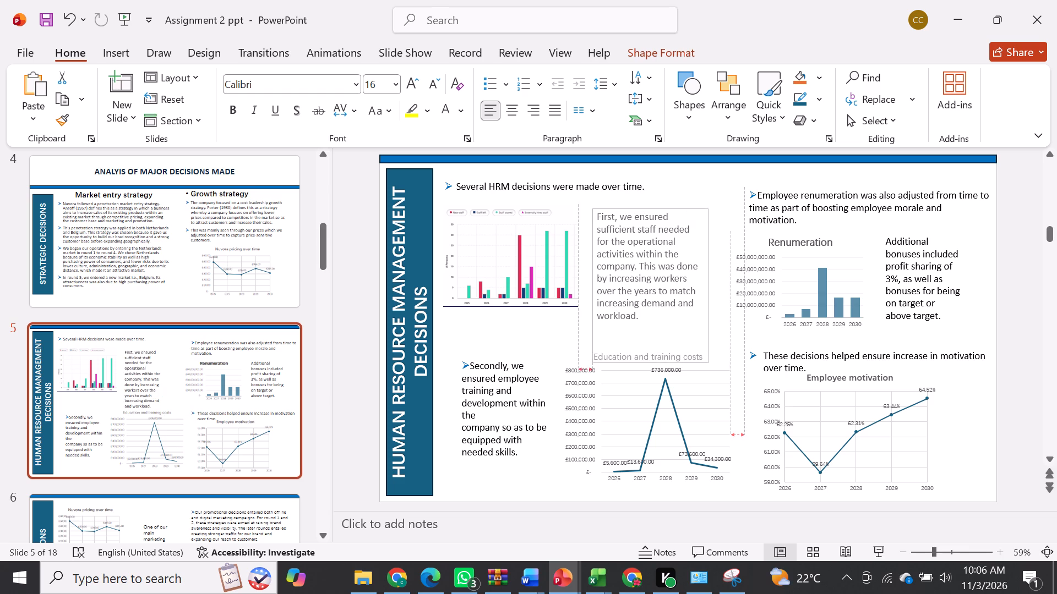
drag(650, 337, 650, 323)
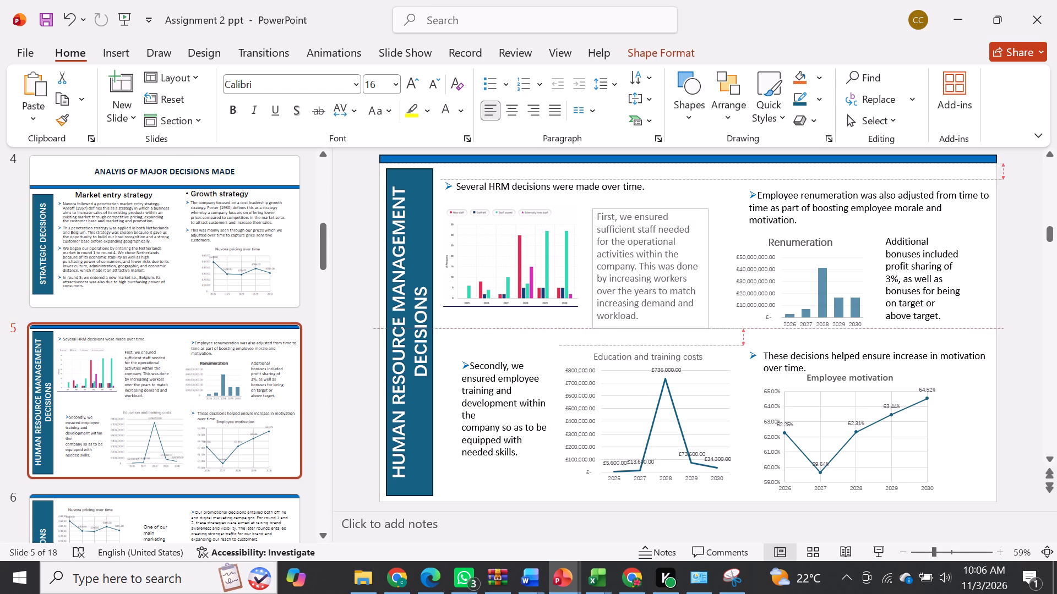
drag(650, 323, 649, 321)
drag(590, 273, 585, 273)
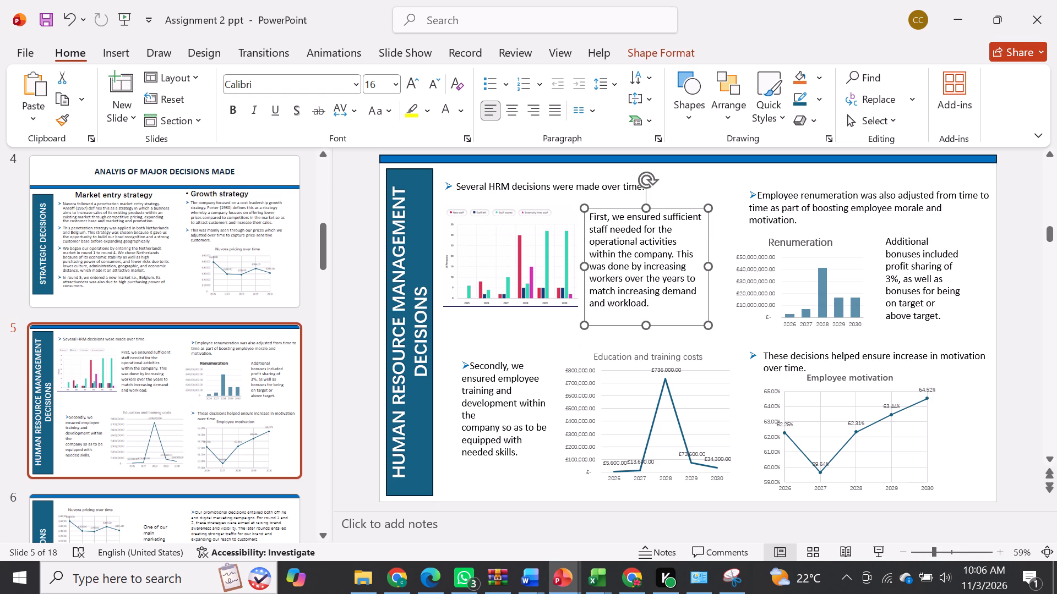
click(623, 208)
Give the "First, we ensured" paragraph an arrow bullet in the standard Blue colour.
click(591, 213)
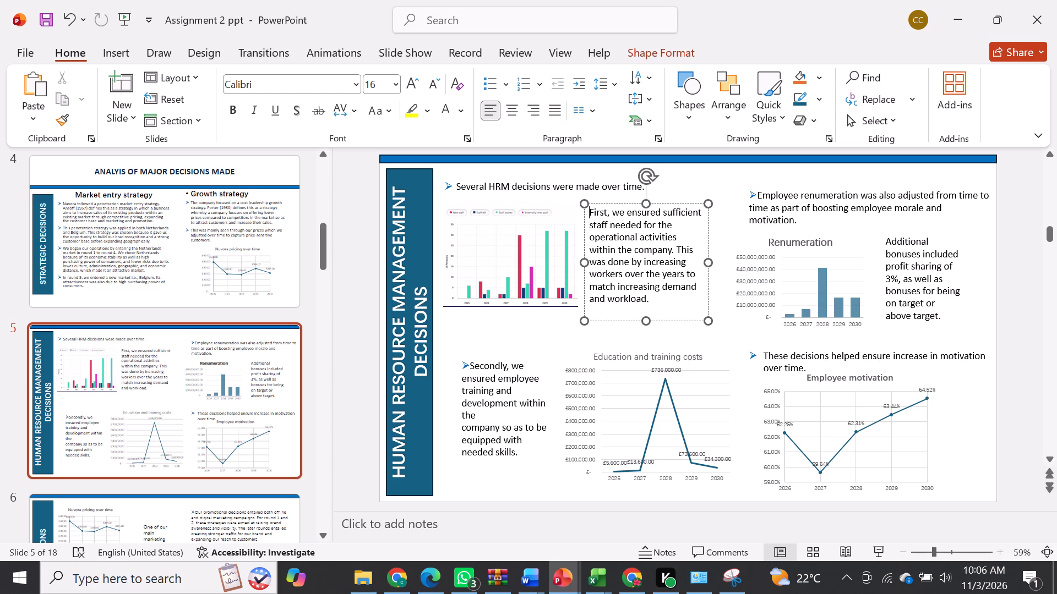
click(497, 82)
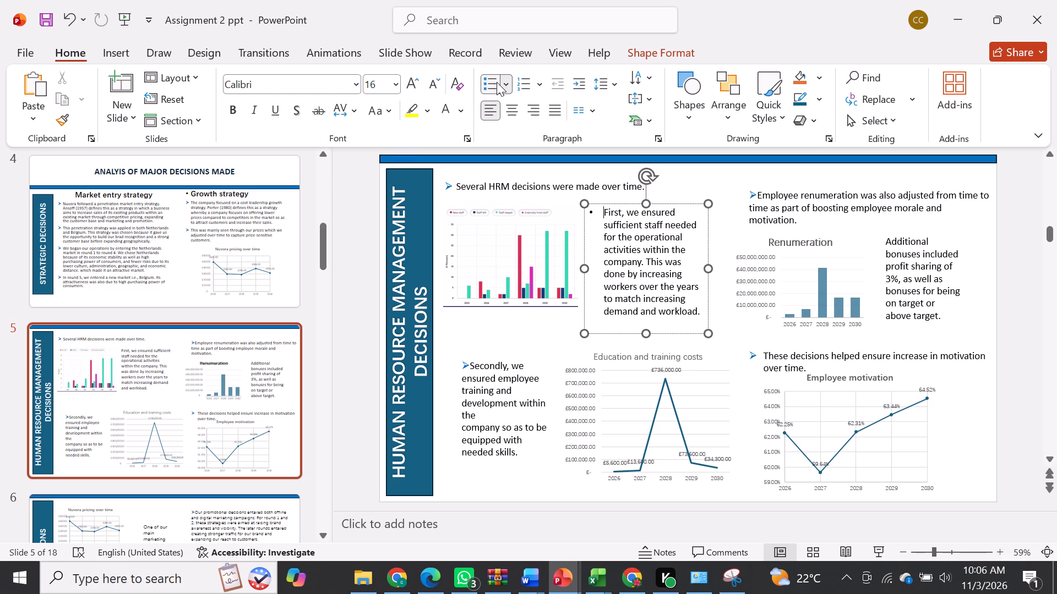
click(508, 87)
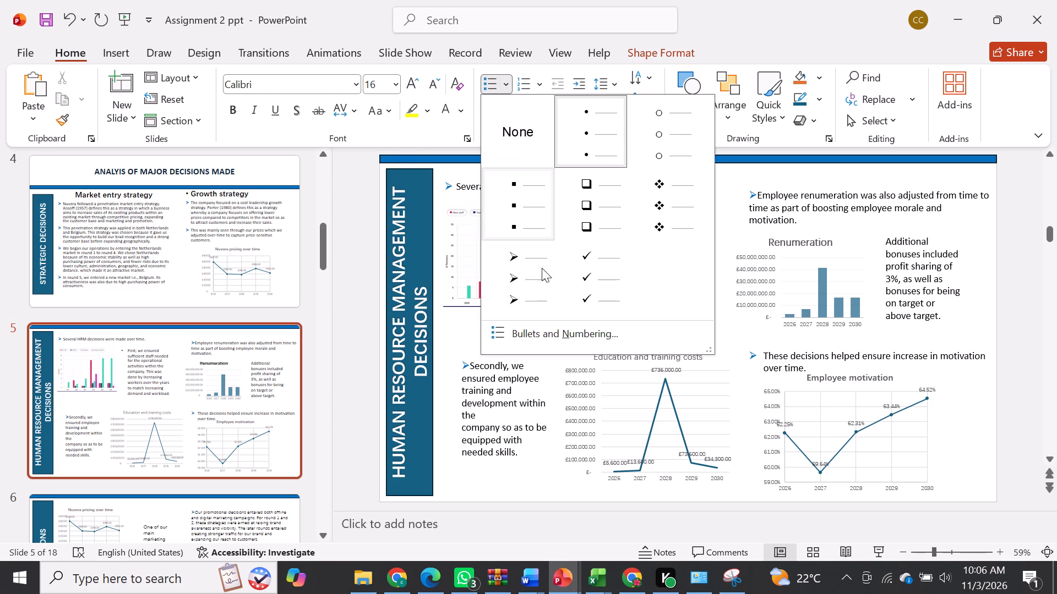
click(536, 295)
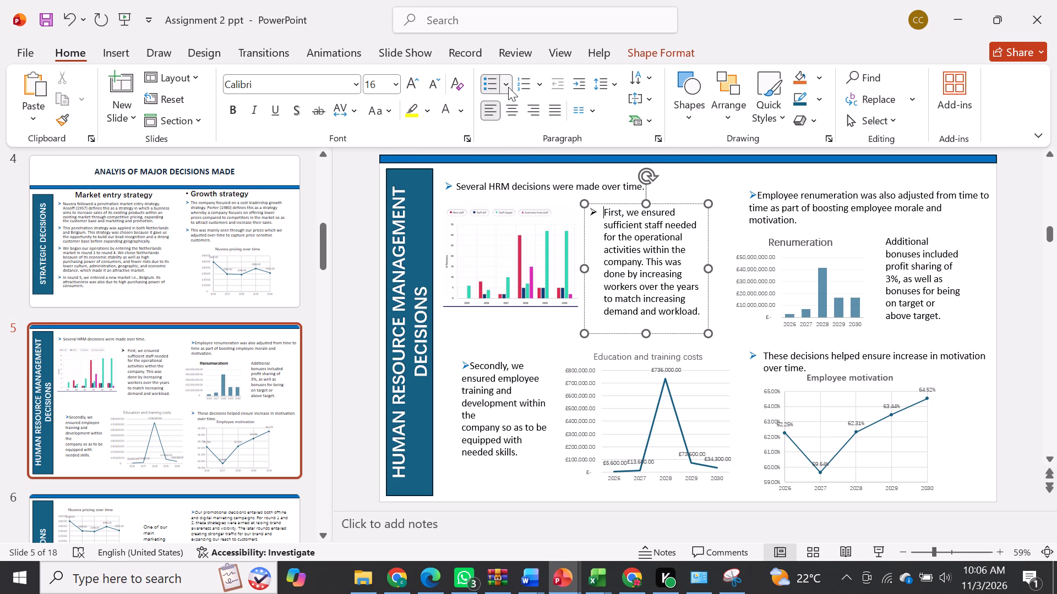
click(508, 87)
click(520, 332)
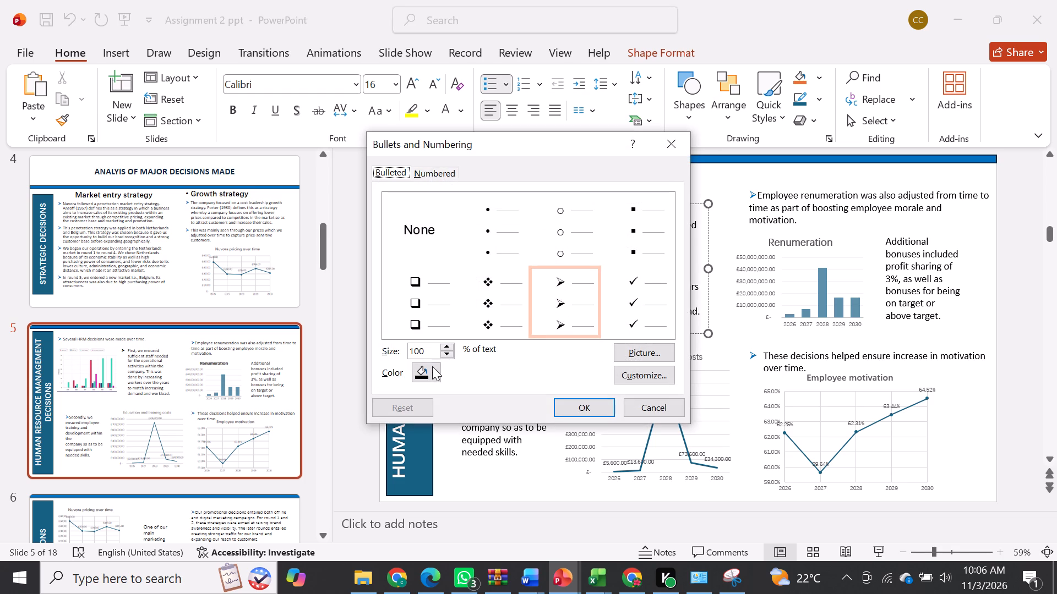
click(432, 369)
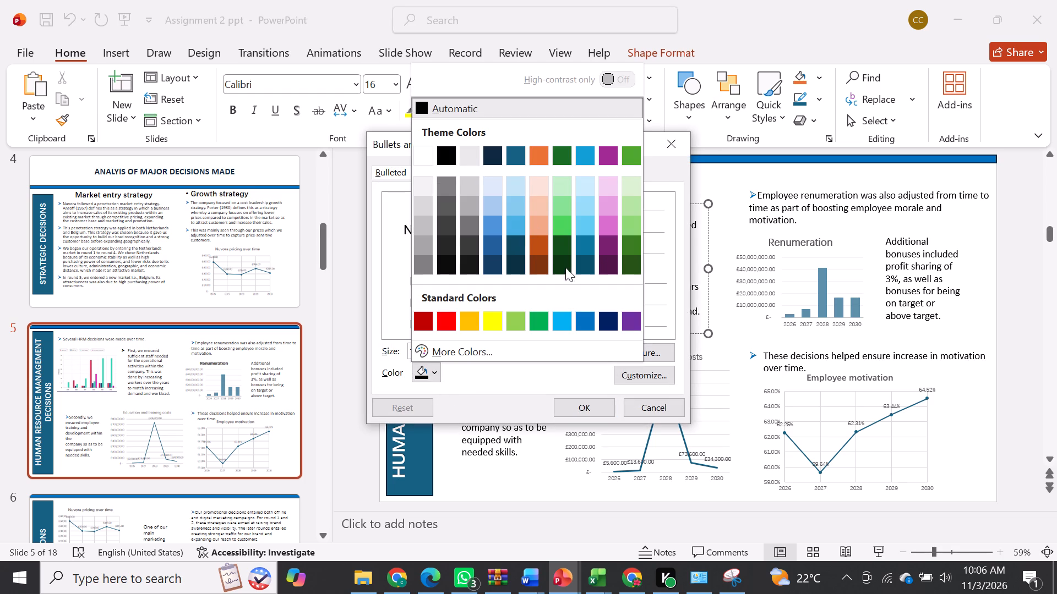
click(584, 321)
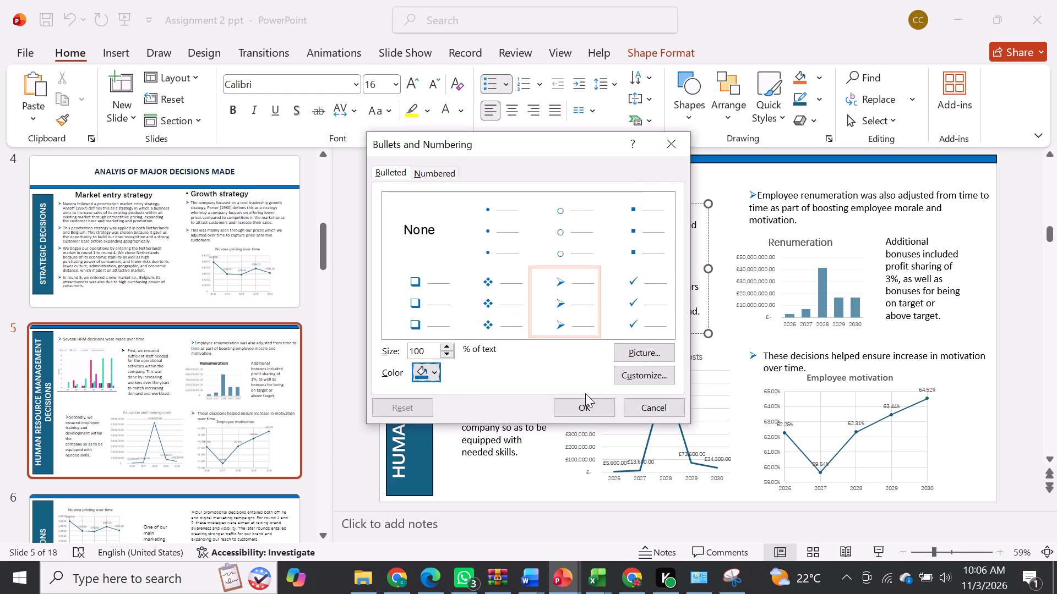
click(577, 404)
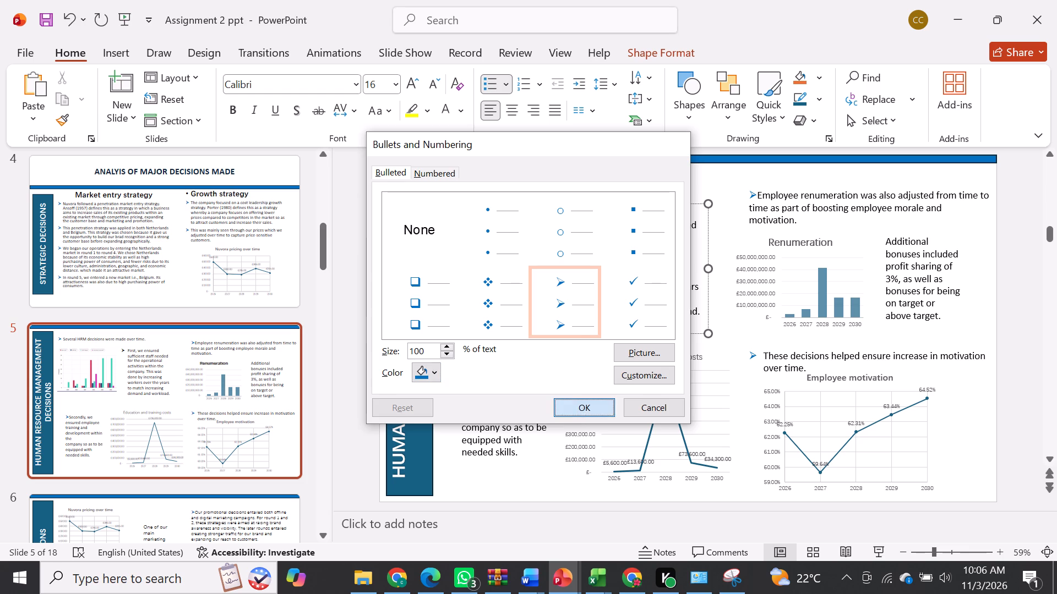
Move the "Secondly, we ensured employee training" text box slightly up and left, beneath the staff bar chart.
click(514, 400)
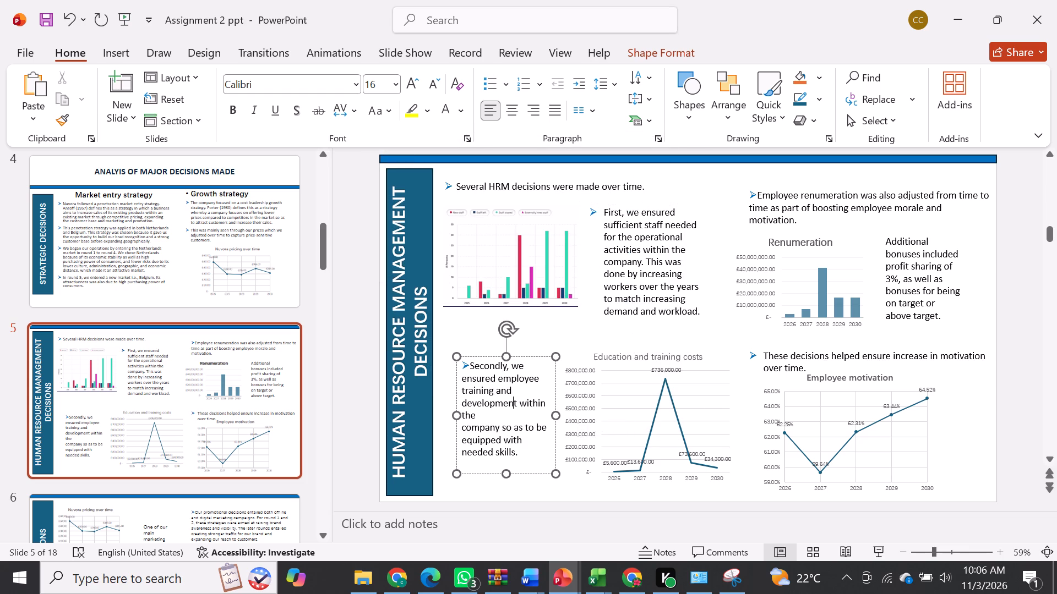
drag(488, 356, 484, 345)
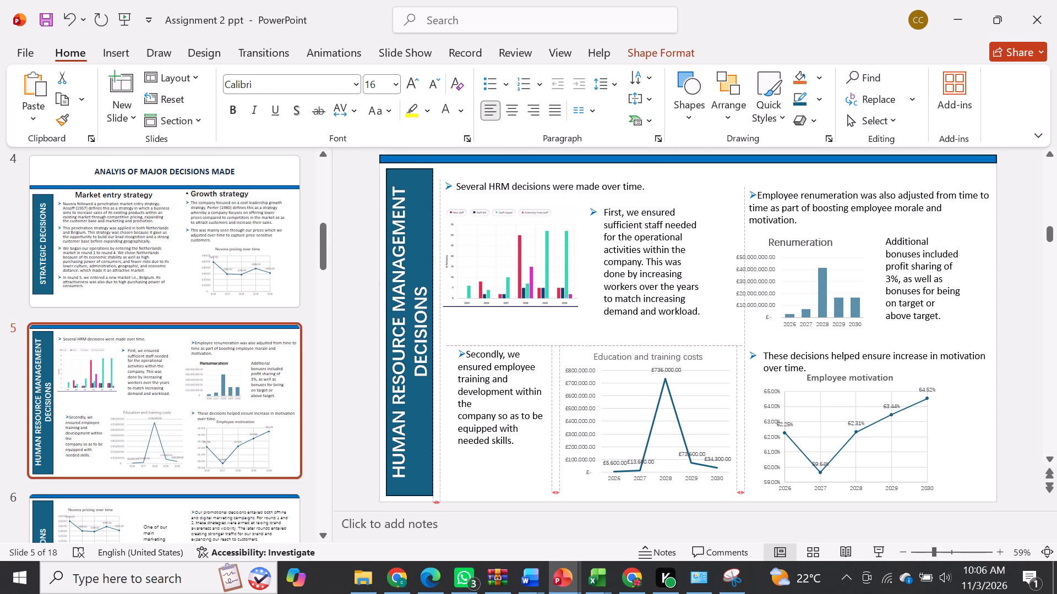
drag(484, 345, 477, 343)
Move the Education and training costs chart slightly up and left, closer to the "Secondly" text box.
click(637, 356)
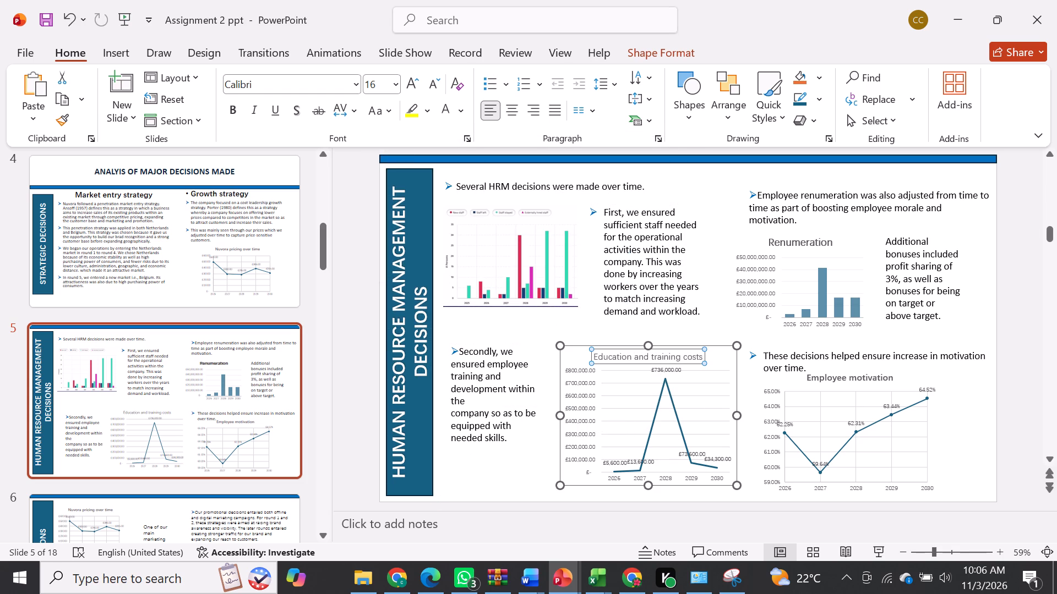
drag(574, 344, 568, 337)
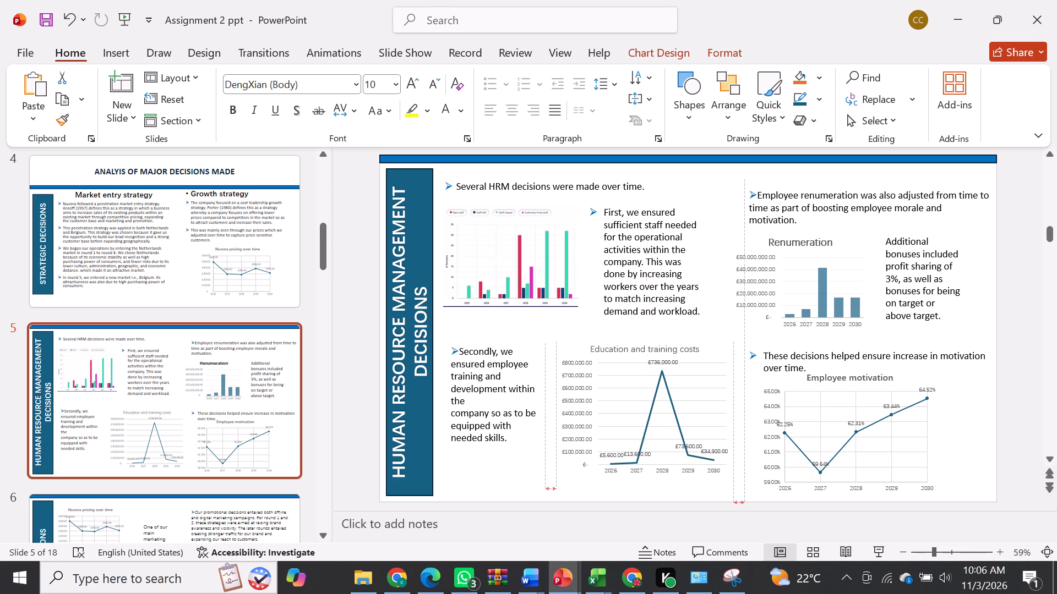
drag(568, 337, 565, 332)
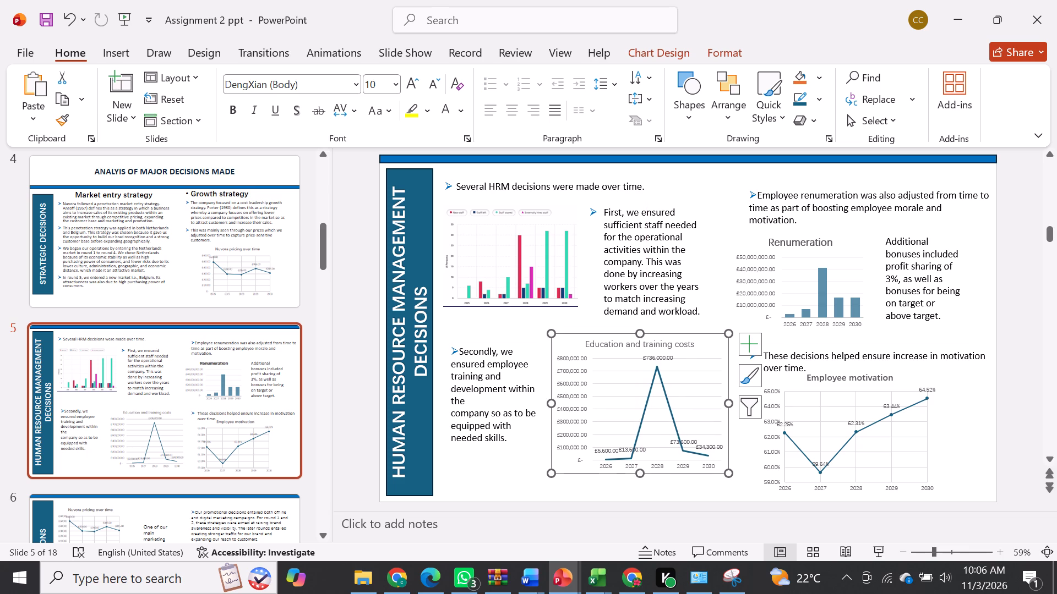
Widen the "Employee renumeration" text box by extending its left edge toward the Education and training costs chart.
click(990, 425)
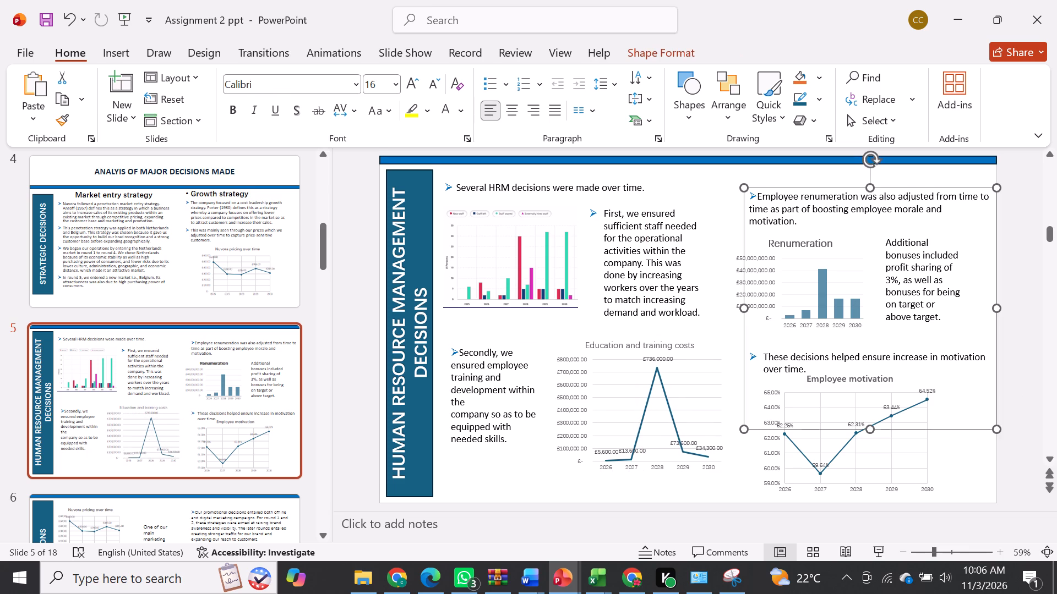
drag(743, 308, 729, 308)
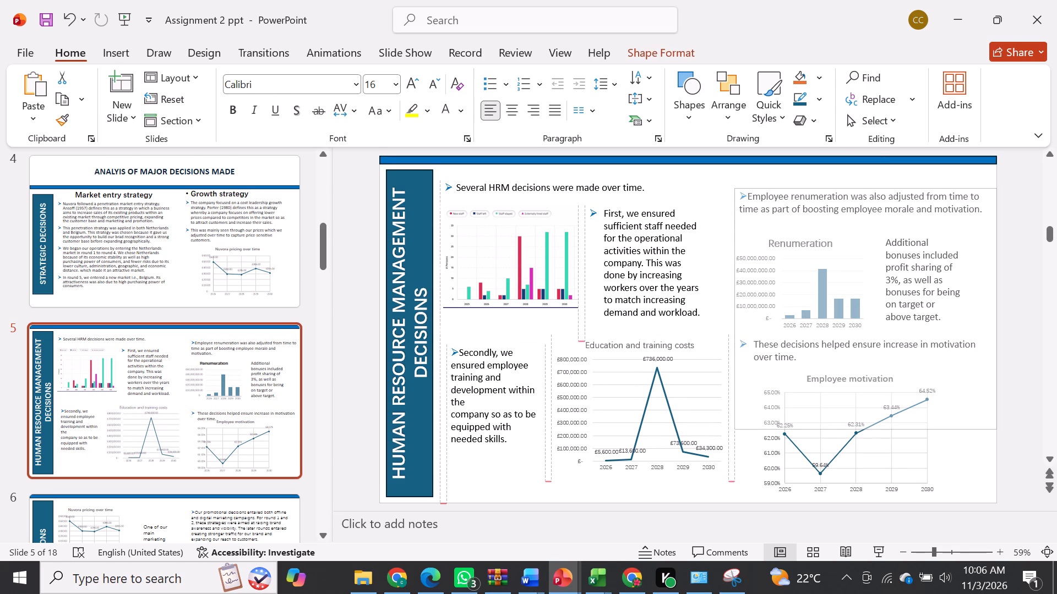
Widen the "Employee renumeration" text box a little further toward the Education and training costs chart.
drag(729, 308, 724, 309)
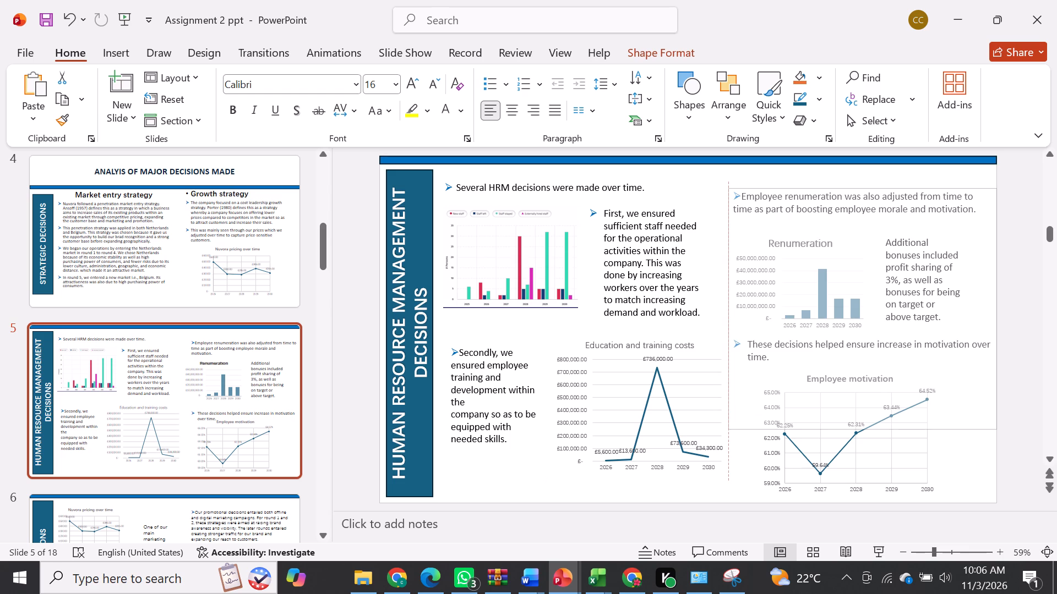
drag(724, 309, 722, 311)
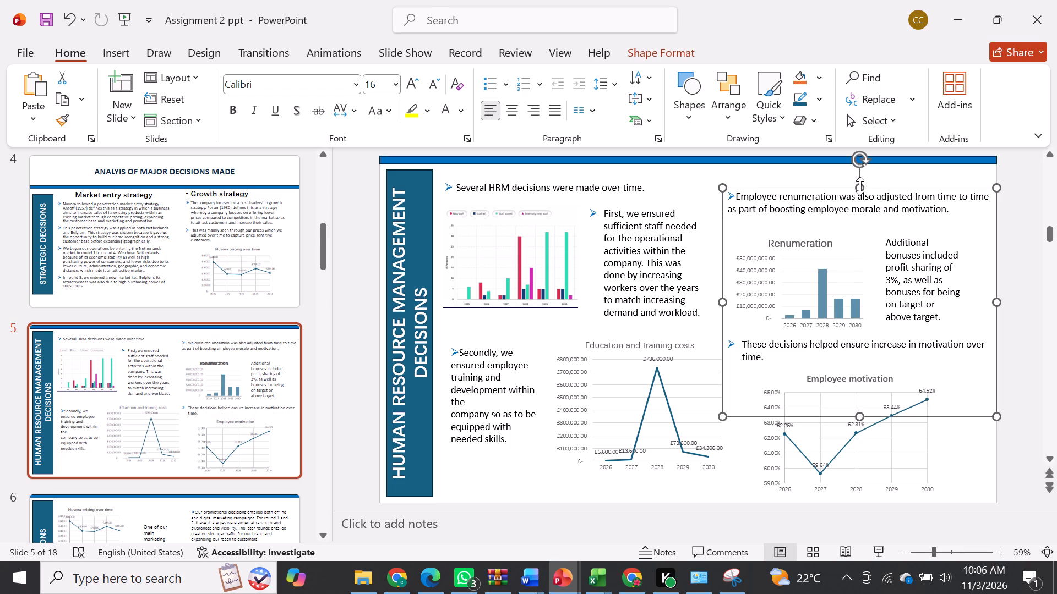
drag(860, 186, 854, 182)
drag(858, 417, 869, 518)
Delete the empty lines beneath the "These decisions helped ensure increase in motivation" bullet.
click(775, 365)
key(BackSpace)
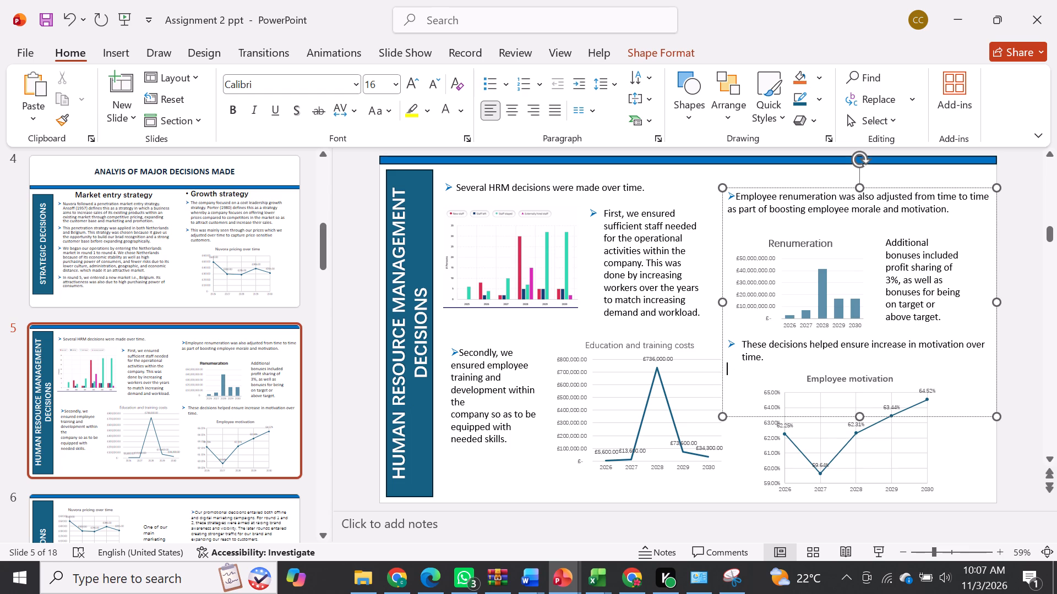
key(BackSpace)
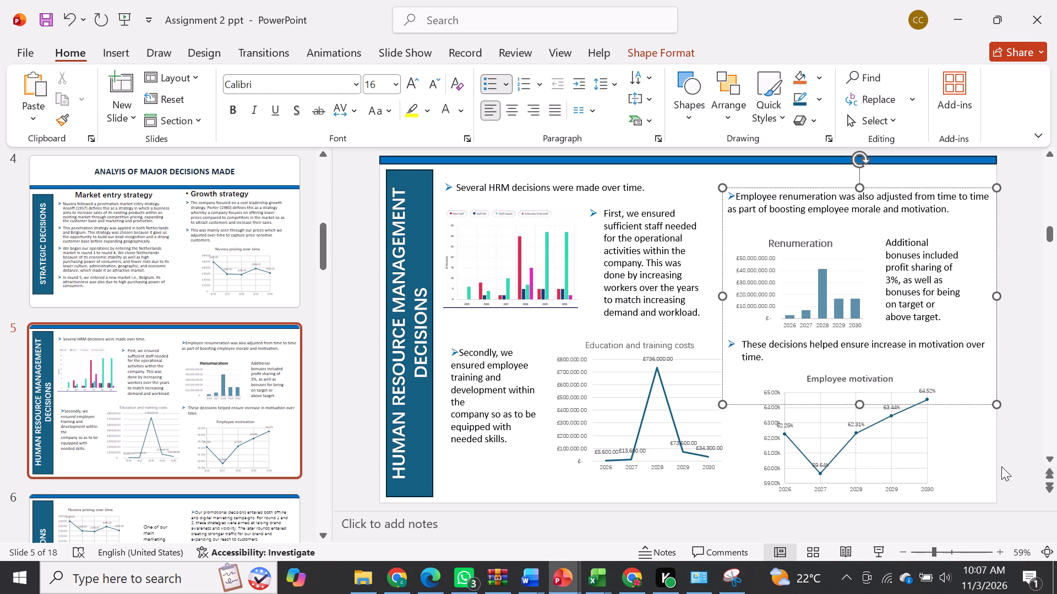
click(1010, 472)
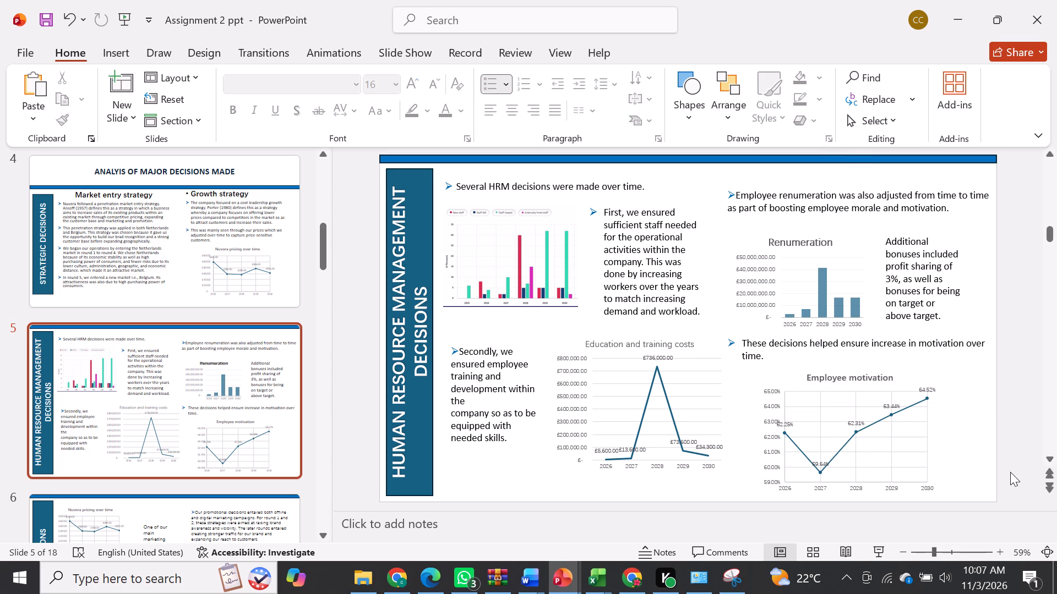
click(770, 348)
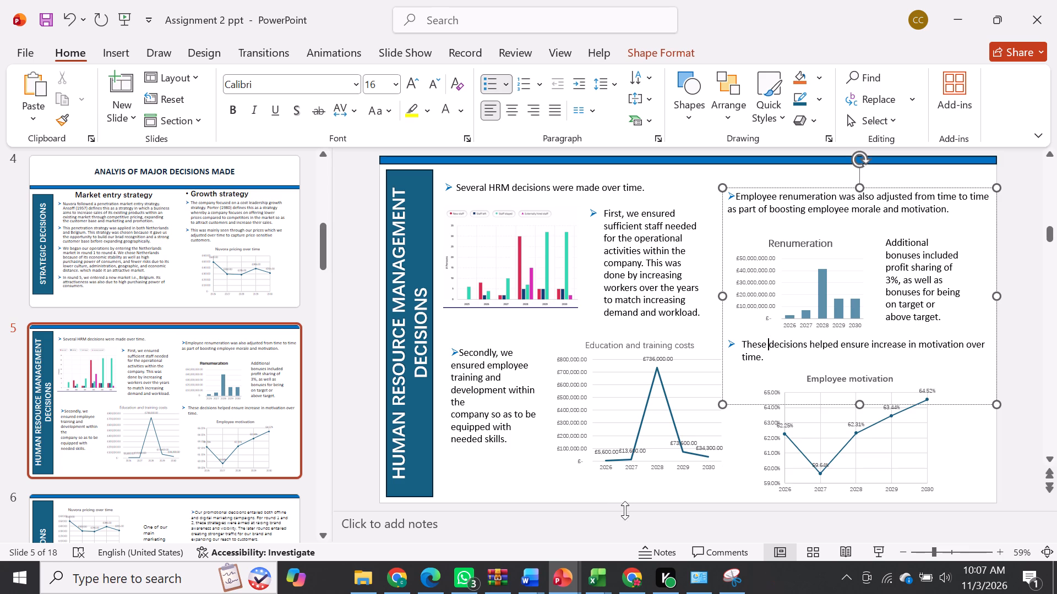
On the Marketing Decisions slide, move the Nuvora pricing over time chart right, clear of the left text column.
click(255, 526)
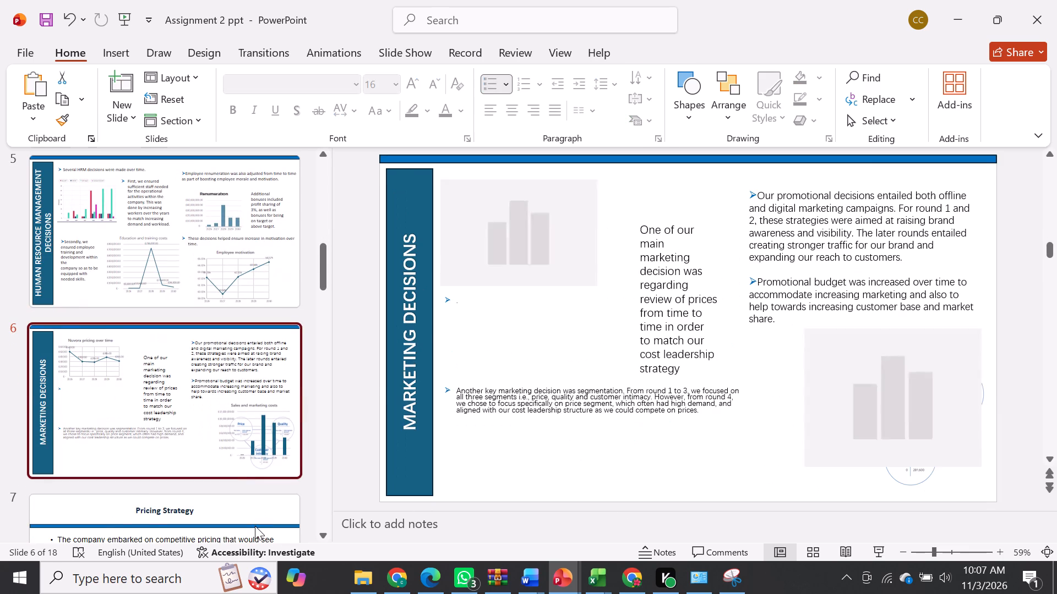
click(653, 253)
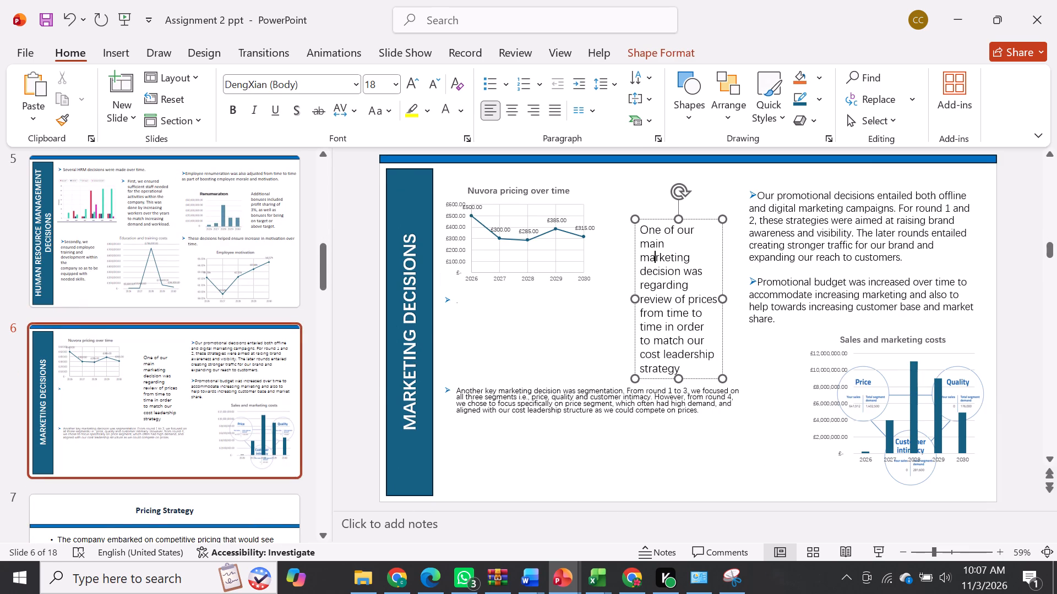
click(524, 218)
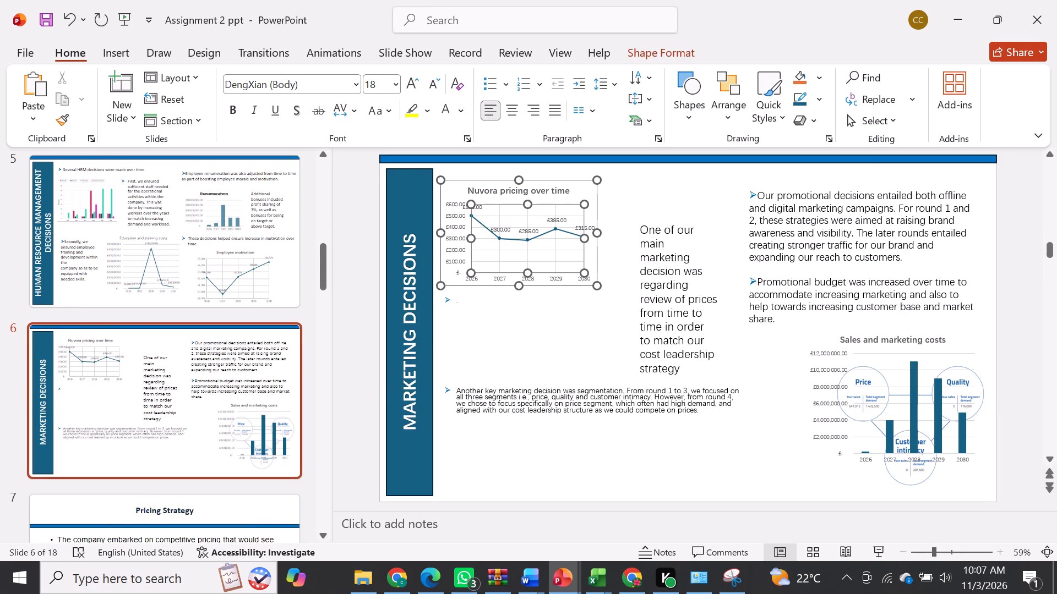
click(459, 183)
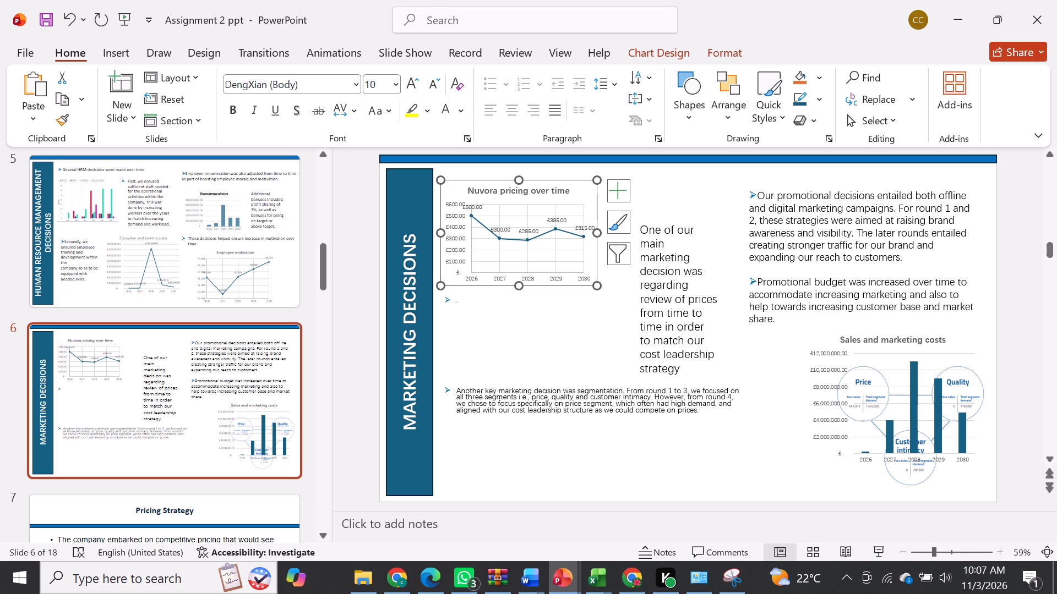
drag(455, 179, 696, 181)
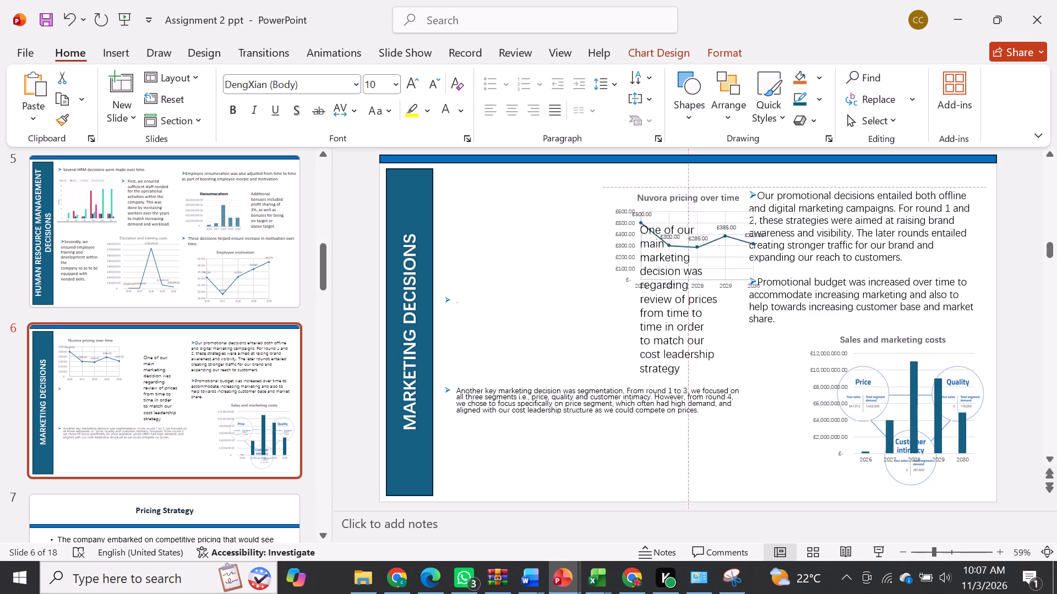
drag(696, 181, 743, 181)
Move the "One of our main marketing decision" text box to the slide's upper left, beside the title band.
click(687, 254)
drag(654, 218, 466, 179)
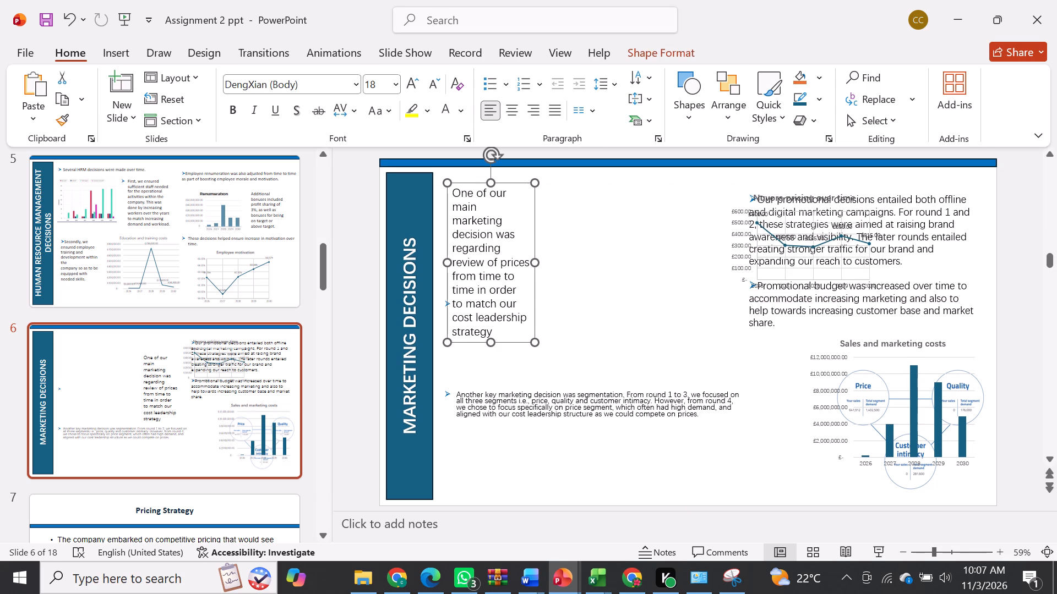
click(450, 302)
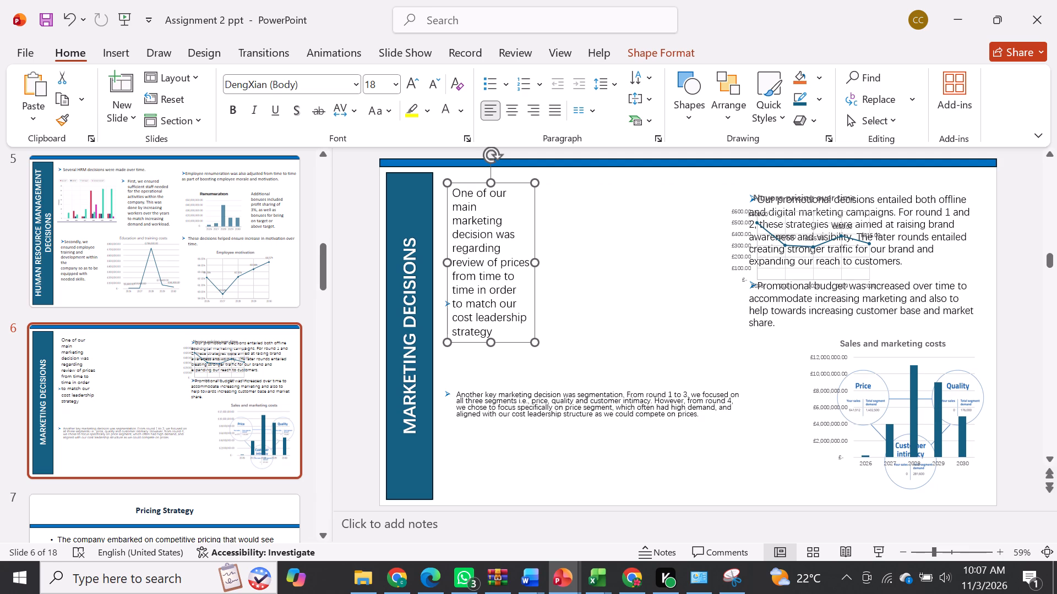
Give the "One of our main marketing decision" paragraph an arrow bullet in the bright blue theme colour.
click(454, 189)
click(488, 84)
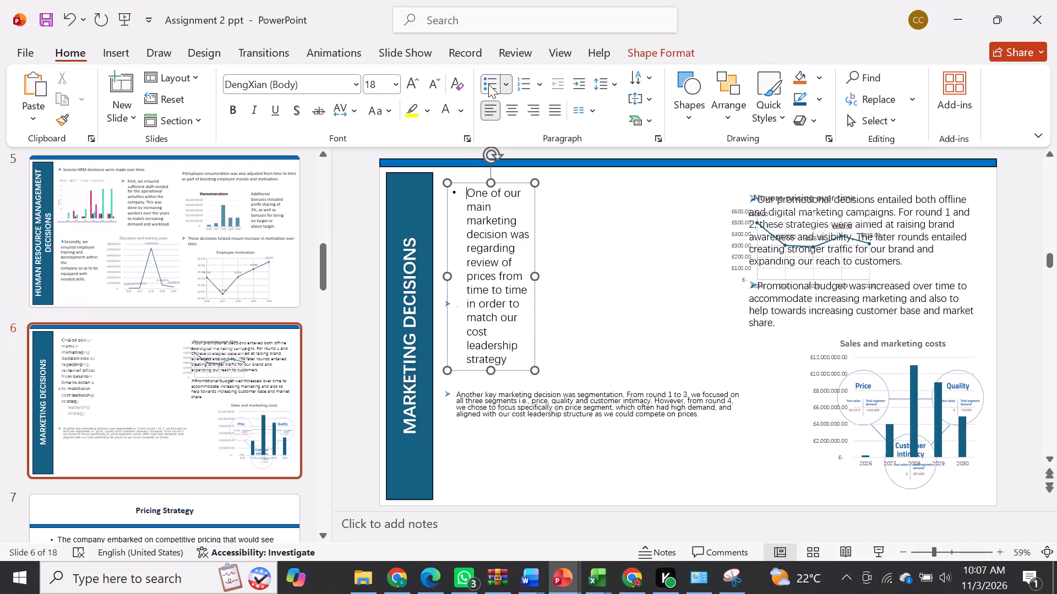
click(506, 82)
click(530, 263)
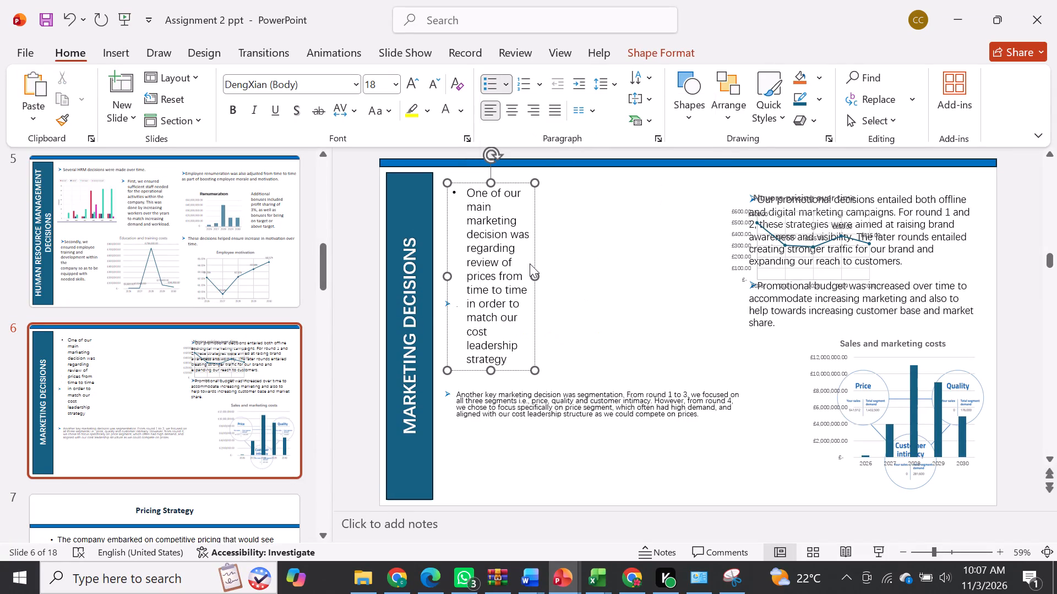
click(506, 78)
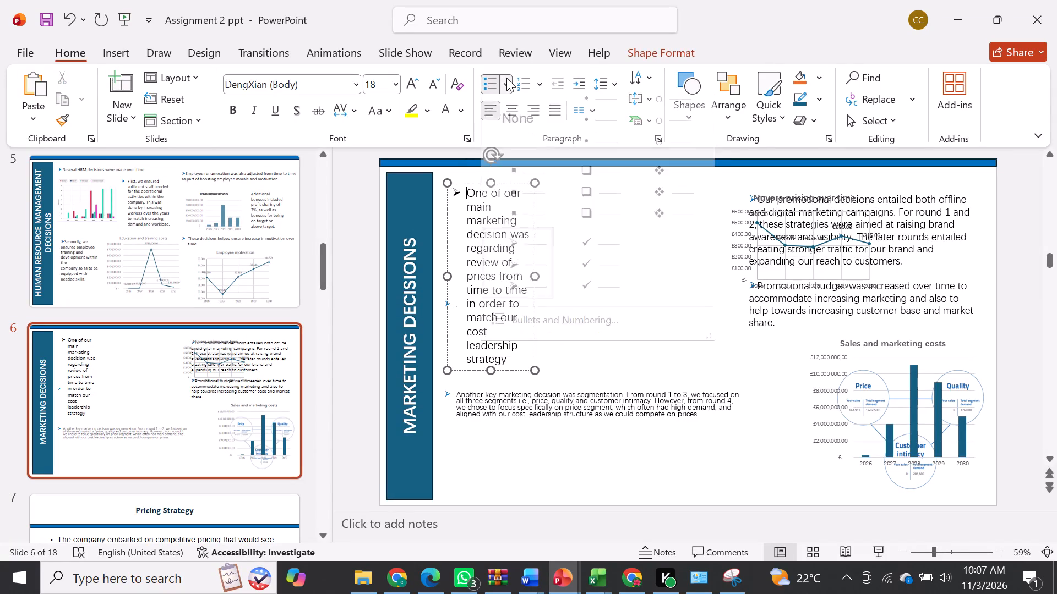
click(518, 332)
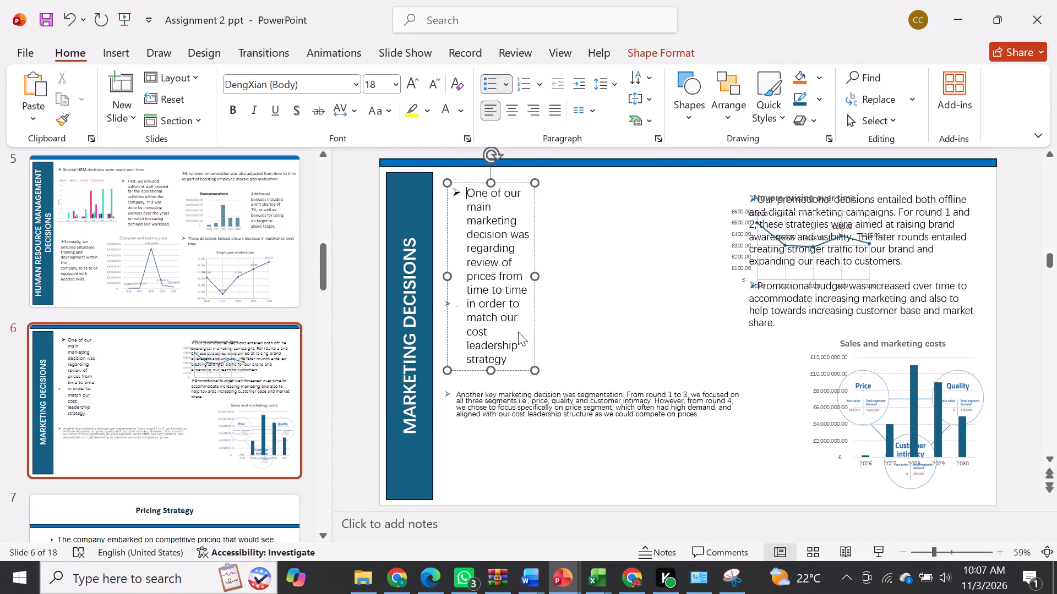
click(436, 372)
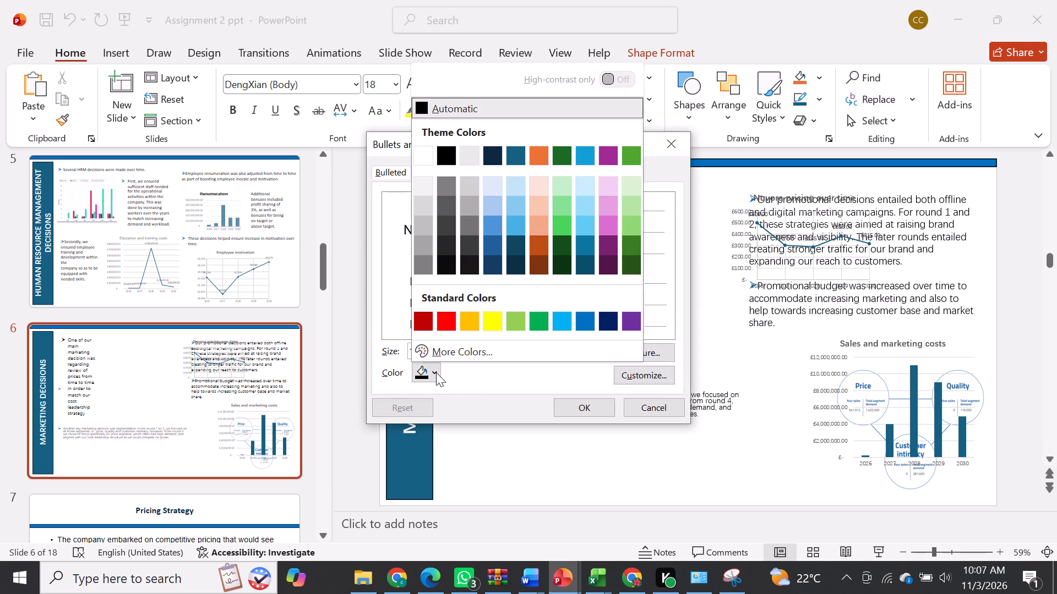
click(583, 161)
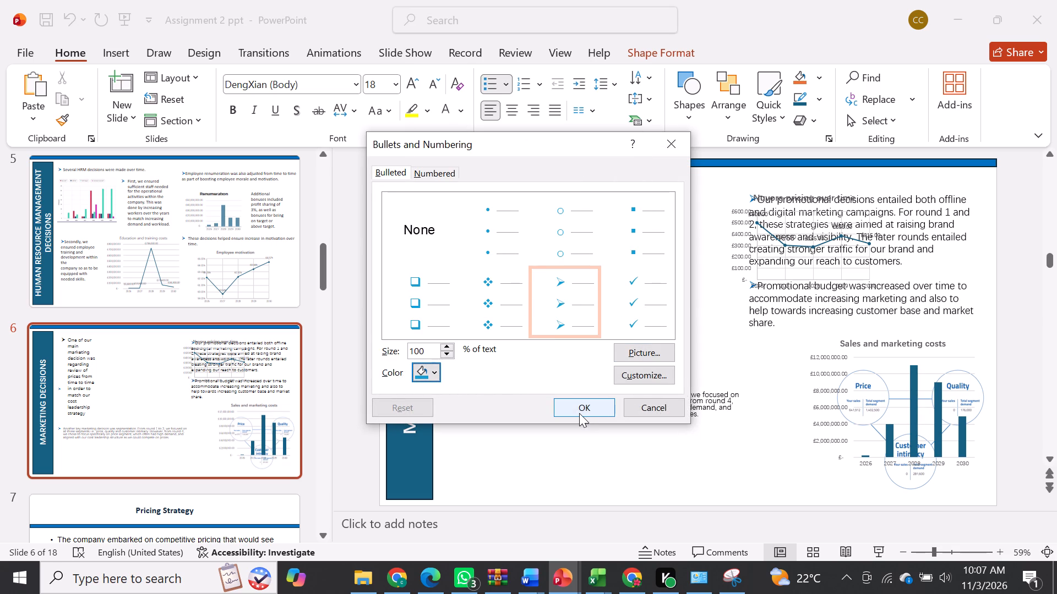
click(427, 174)
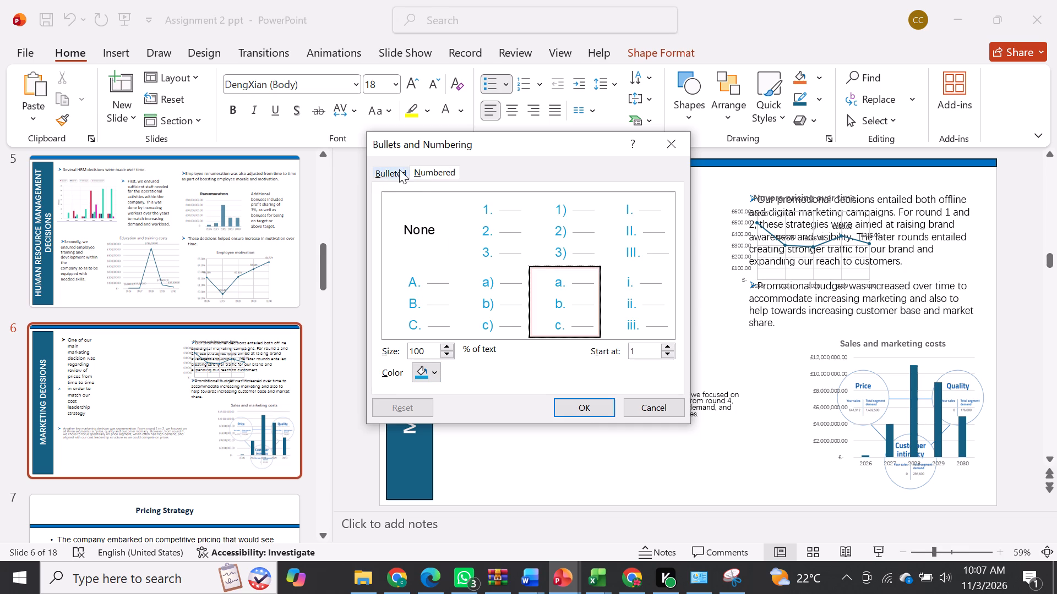
click(399, 169)
click(582, 411)
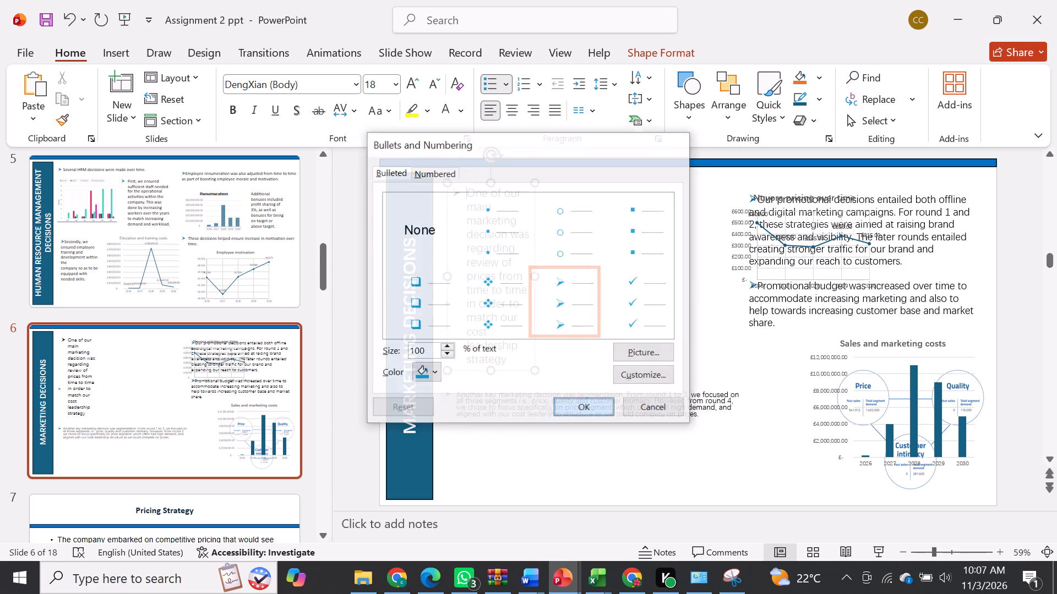
Widen the "One of our main marketing decision" text box rightward so its text wraps onto fewer lines.
drag(535, 276, 538, 273)
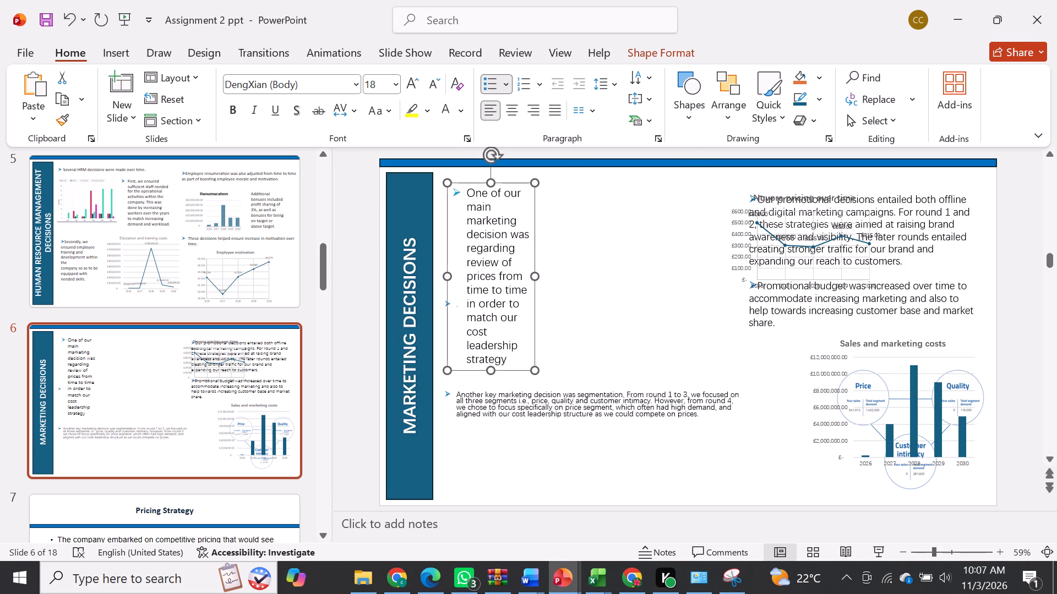
drag(538, 273, 549, 272)
drag(496, 354, 499, 324)
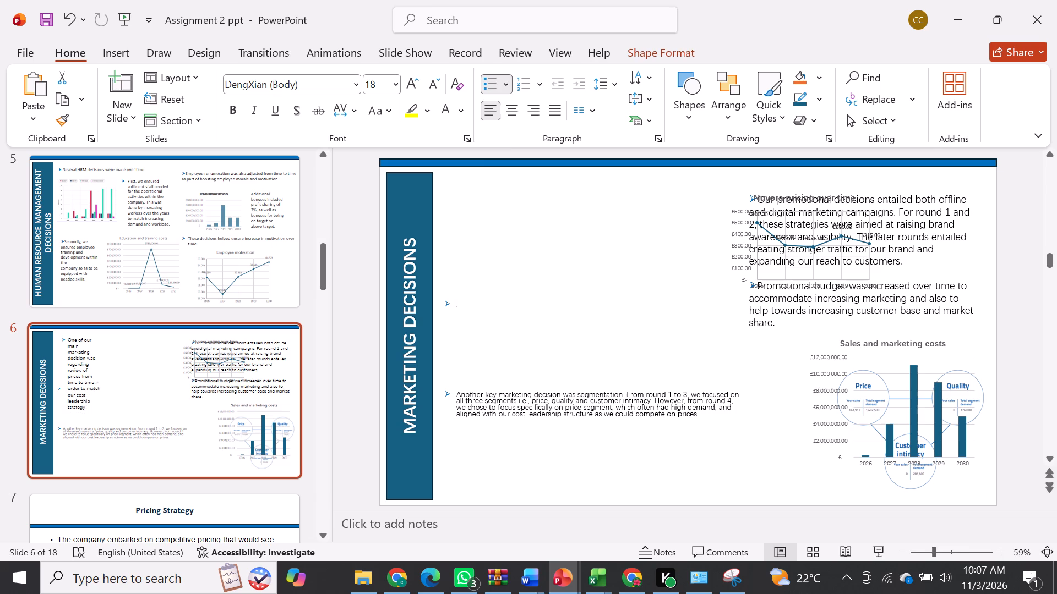
drag(499, 324, 502, 292)
drag(546, 271, 559, 271)
drag(559, 271, 566, 269)
Set all text in the "One of our main marketing decision" box to Calibri, size 16.
click(510, 249)
key(ctrl+a)
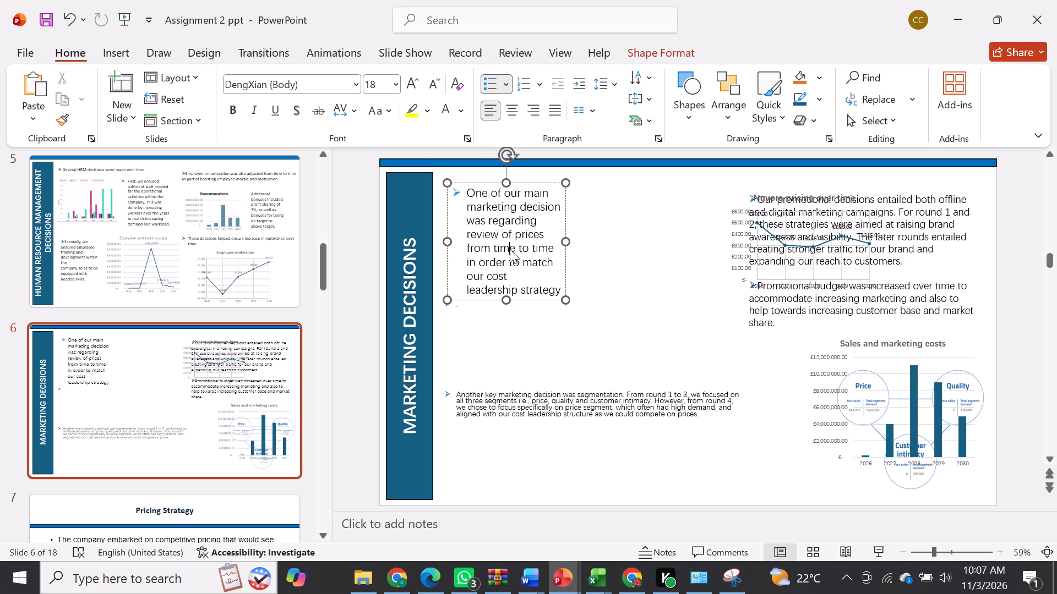
click(351, 86)
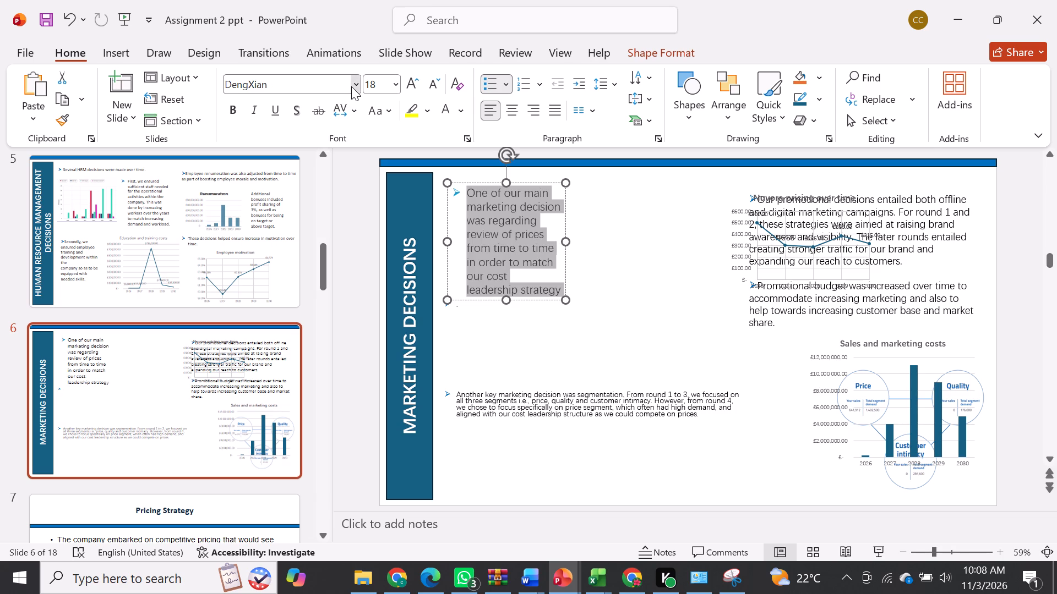
key(c)
key(Return)
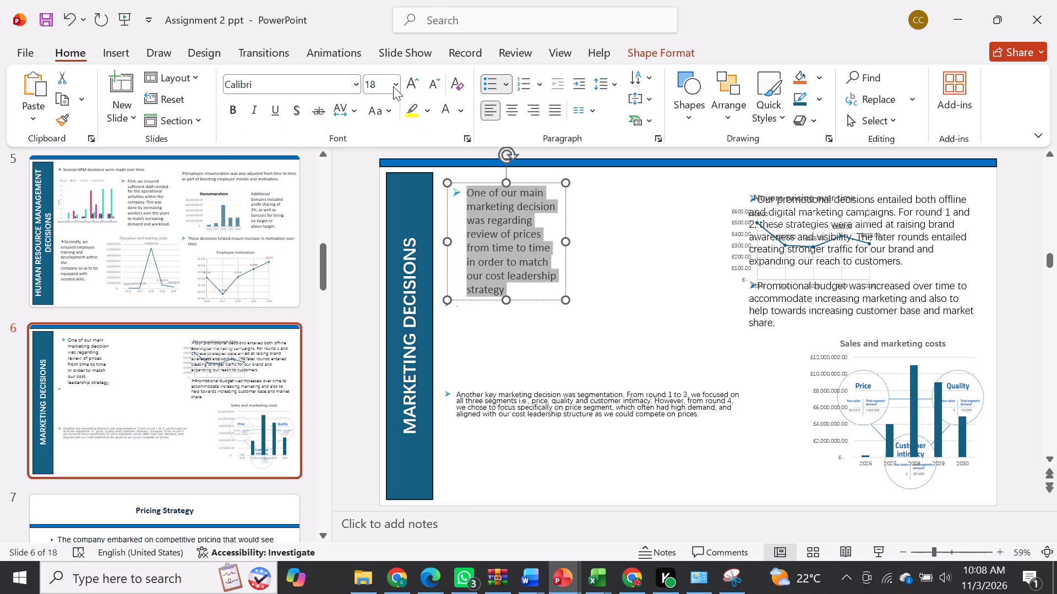
click(400, 82)
click(394, 83)
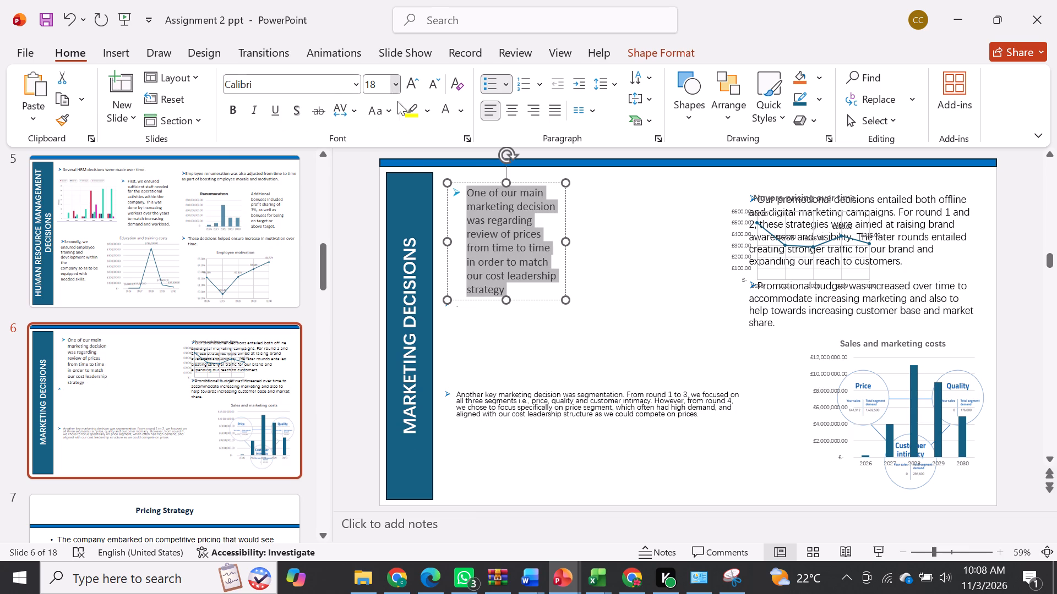
click(384, 251)
click(574, 263)
Move the Nuvora pricing over time chart directly beside the "One of our main marketing decision" text box.
click(772, 214)
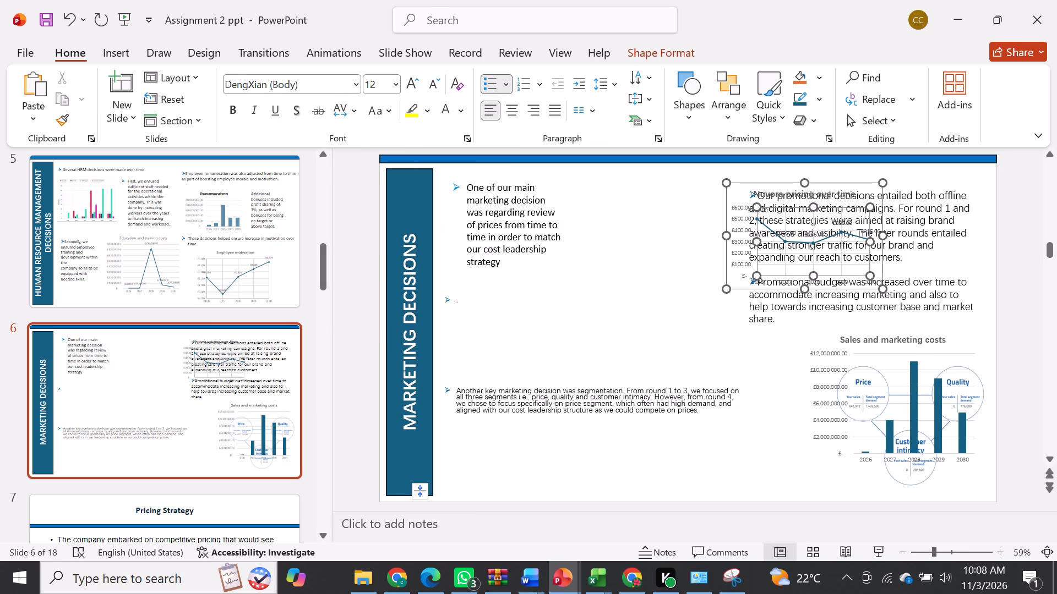
drag(748, 183, 612, 190)
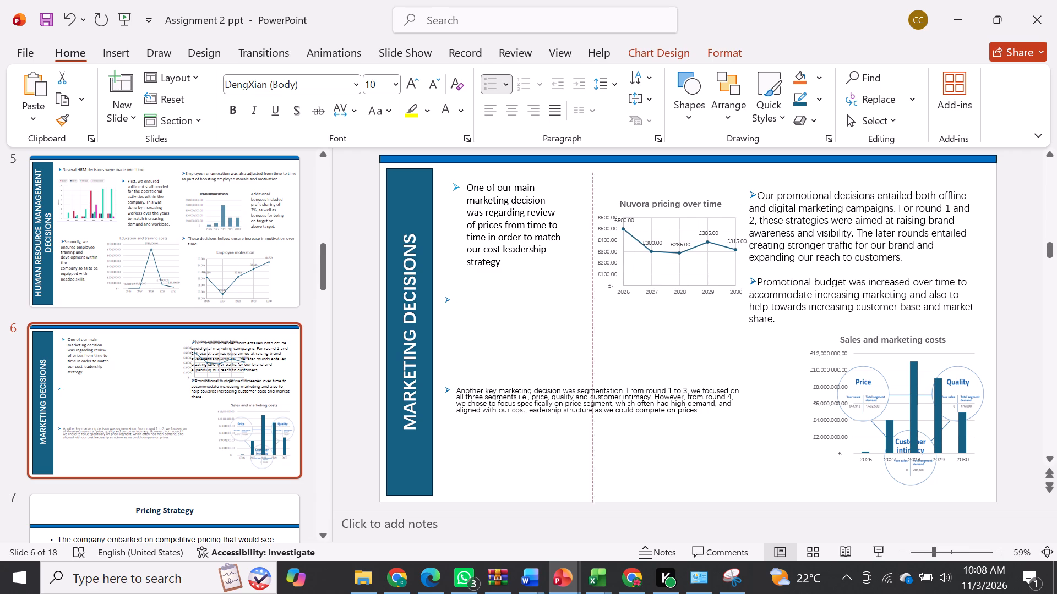
drag(612, 190, 591, 179)
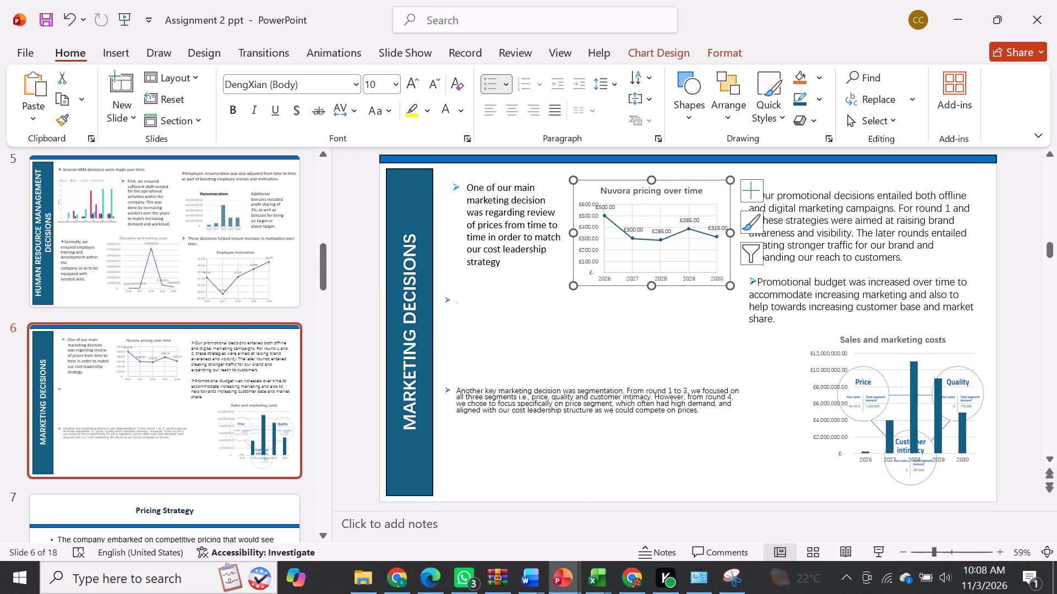
Delete the stray empty bullet lines above the "Another key marketing decision was segmentation" paragraph to move it up.
click(463, 376)
key(BackSpace)
key(BackSpace)
key(BackSpace)
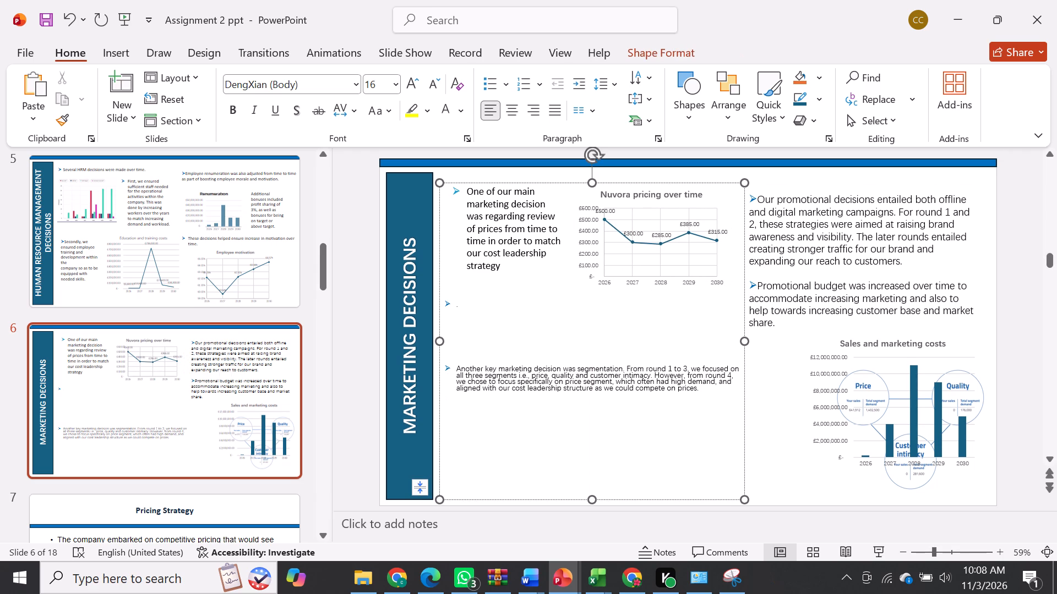
key(BackSpace)
key(BackSpace)
key(BackSpace)
key(BackSpace)
key(BackSpace)
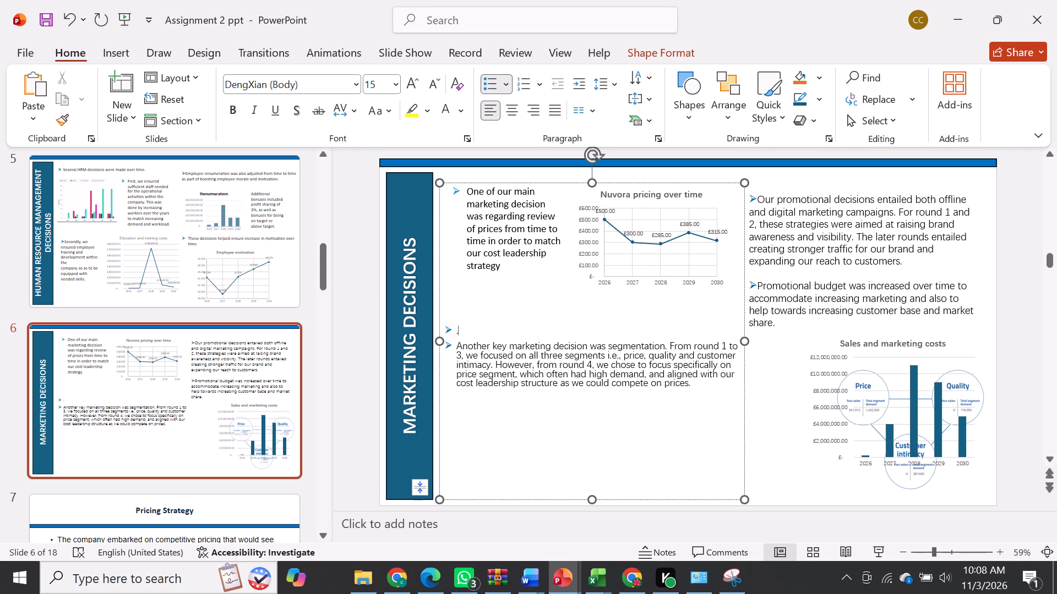
key(BackSpace)
key(BackSpace)
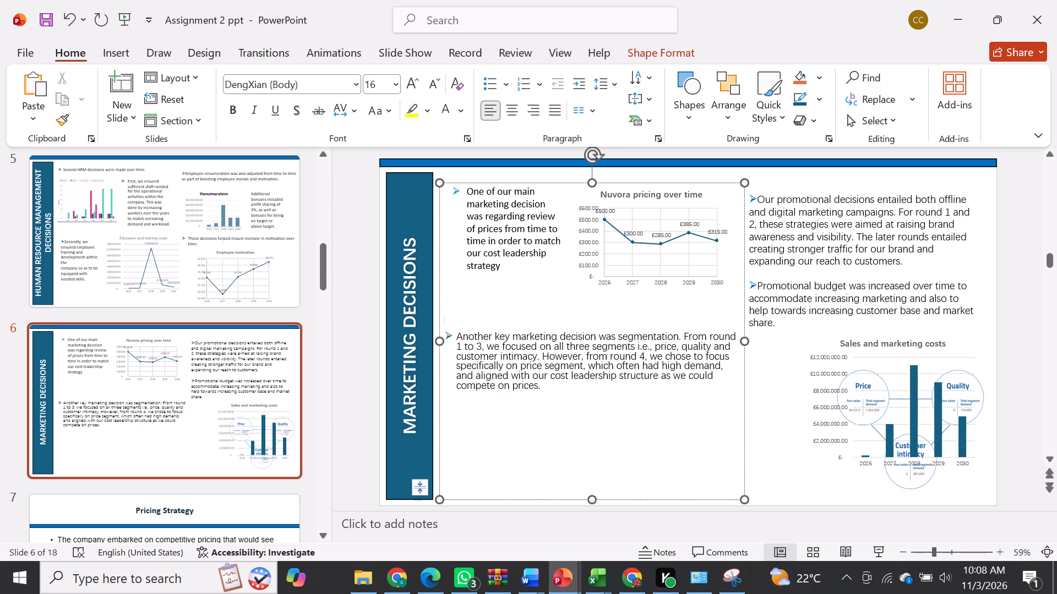
Justify the "One of our main marketing decision" paragraph.
click(532, 230)
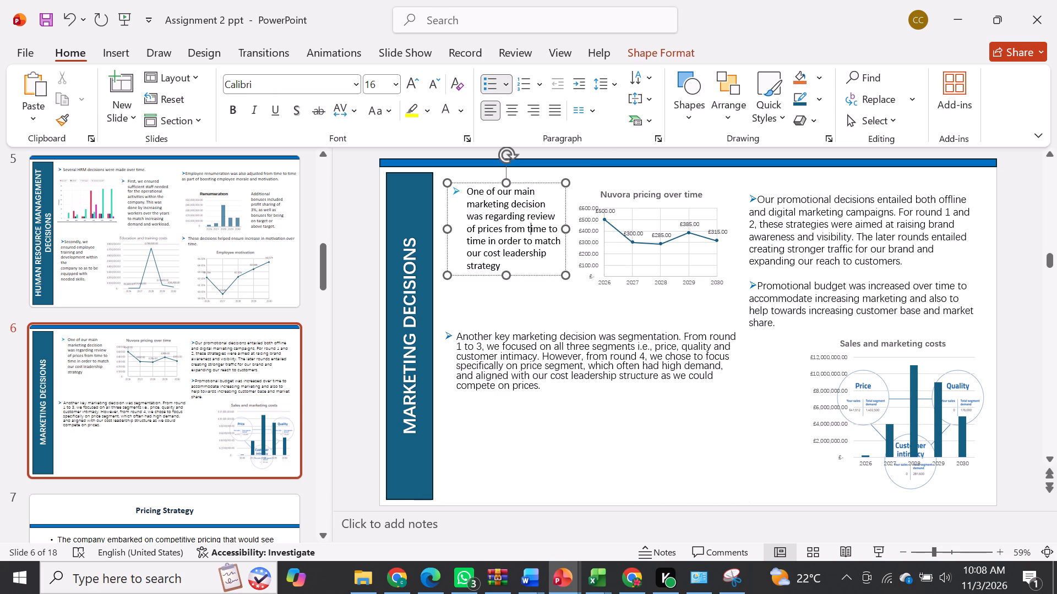
drag(506, 265, 470, 195)
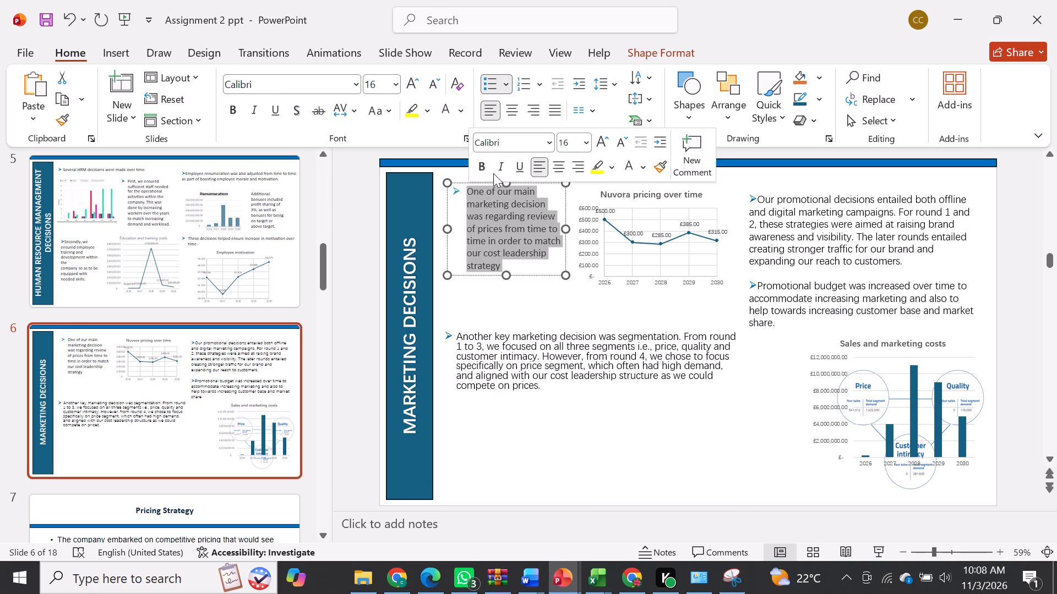
click(548, 112)
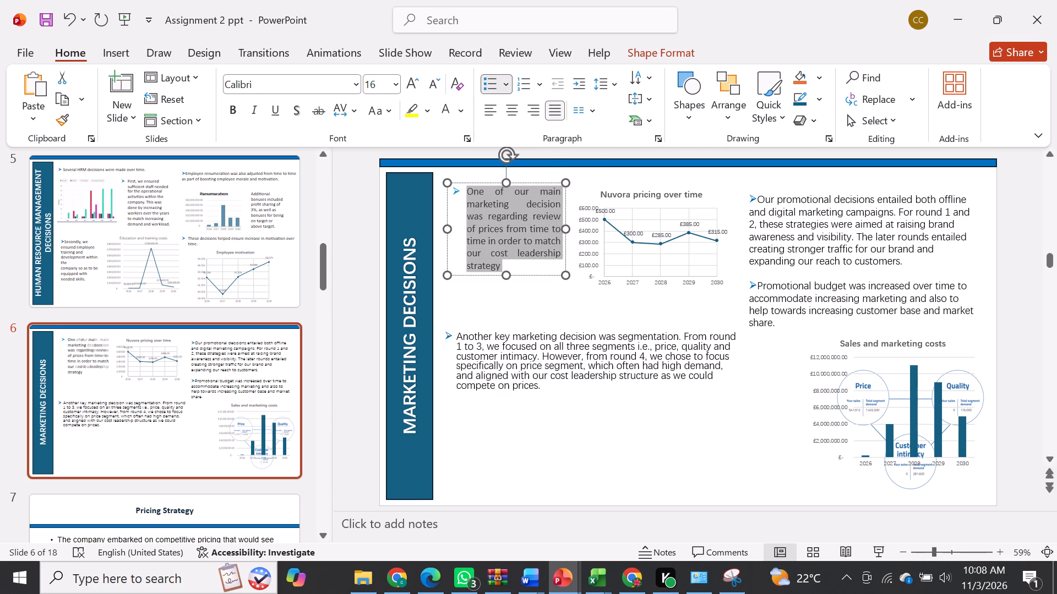
Remove one more empty line above the segmentation paragraph to bring it closer to the pricing chart.
click(480, 318)
key(BackSpace)
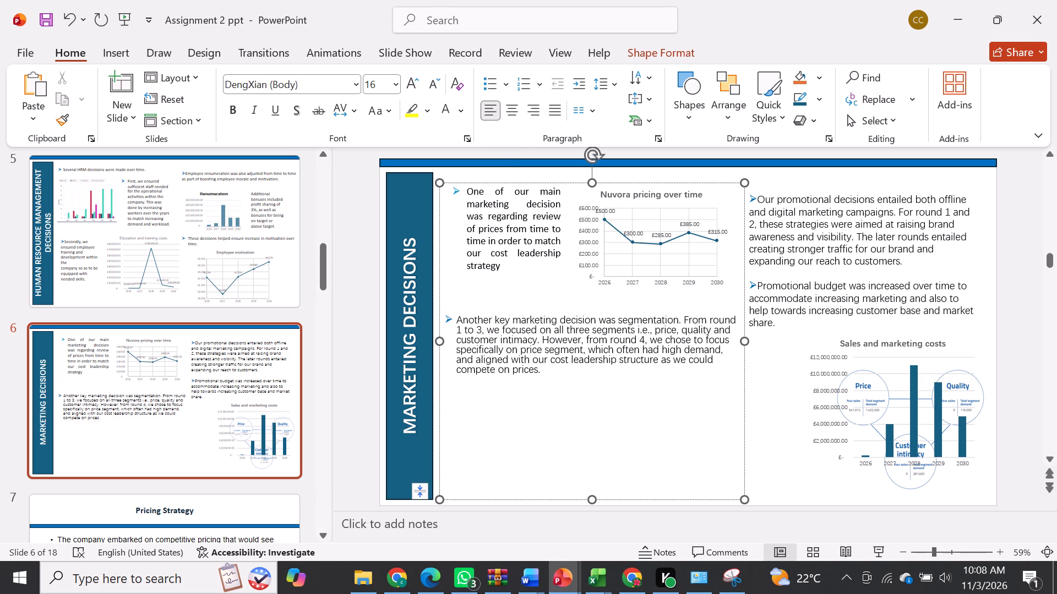
click(538, 437)
click(356, 437)
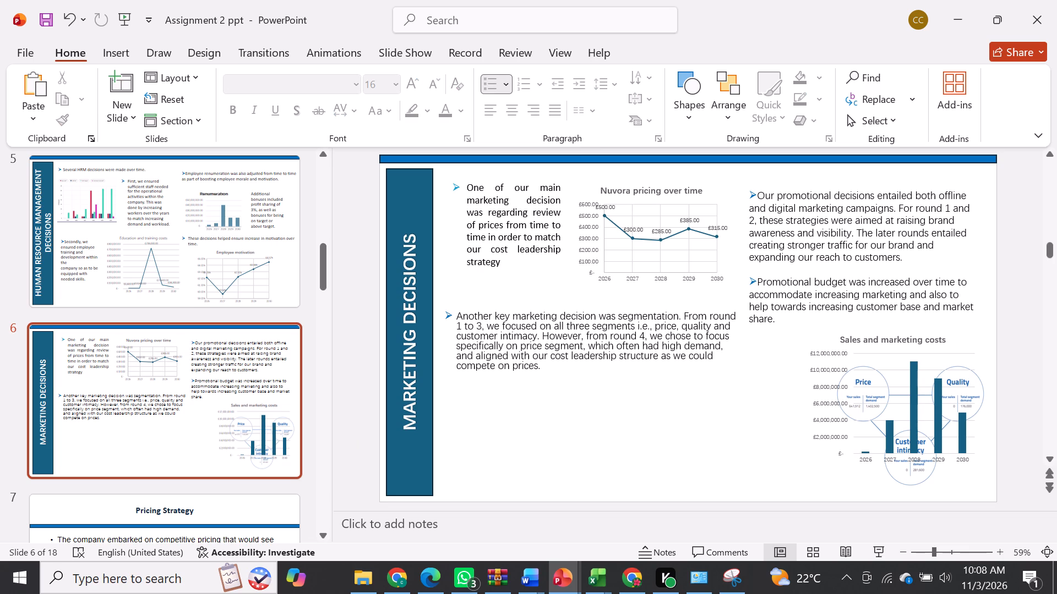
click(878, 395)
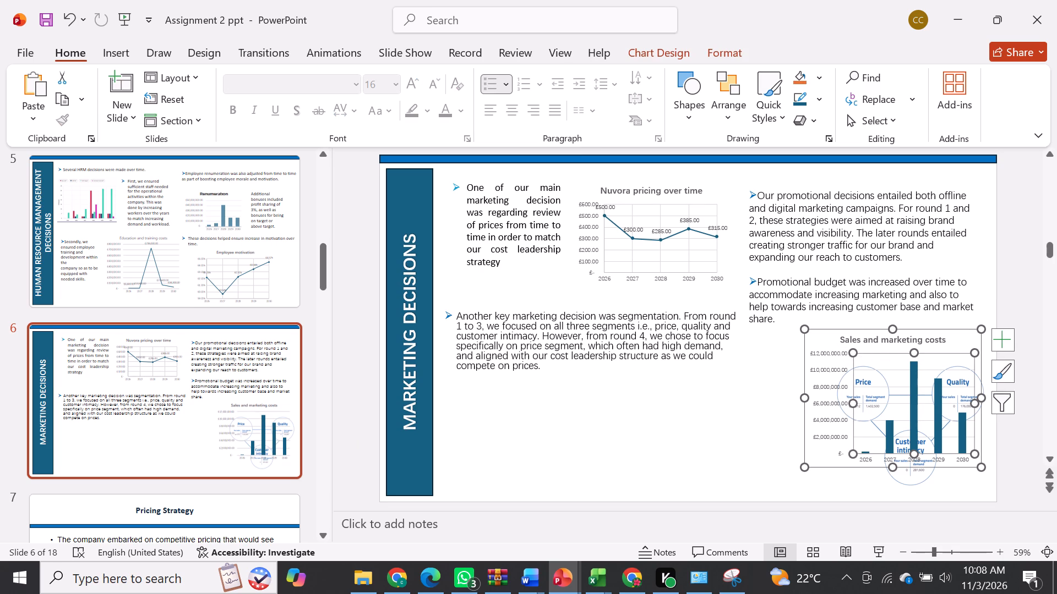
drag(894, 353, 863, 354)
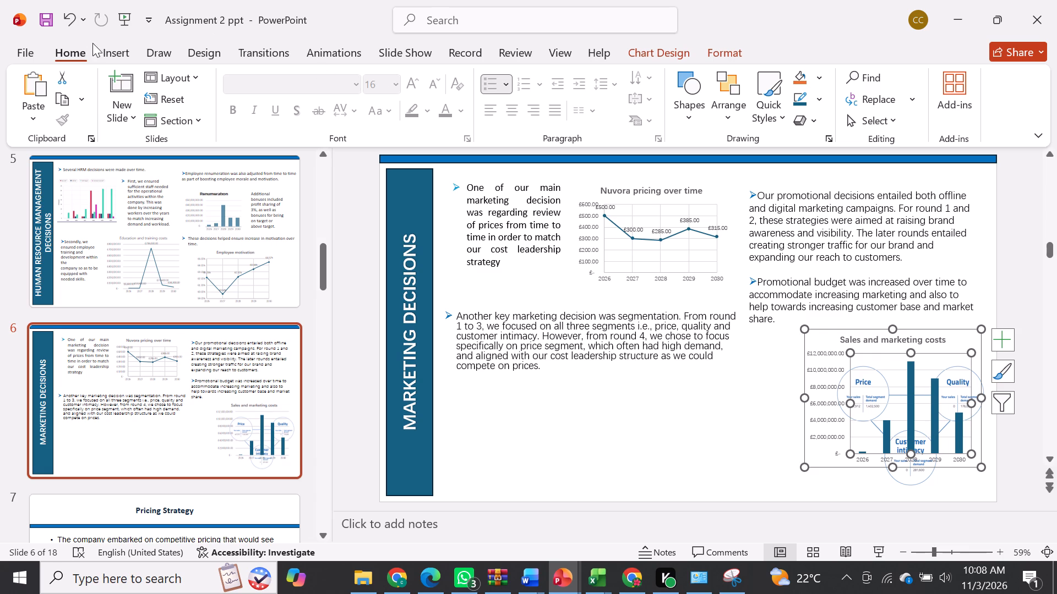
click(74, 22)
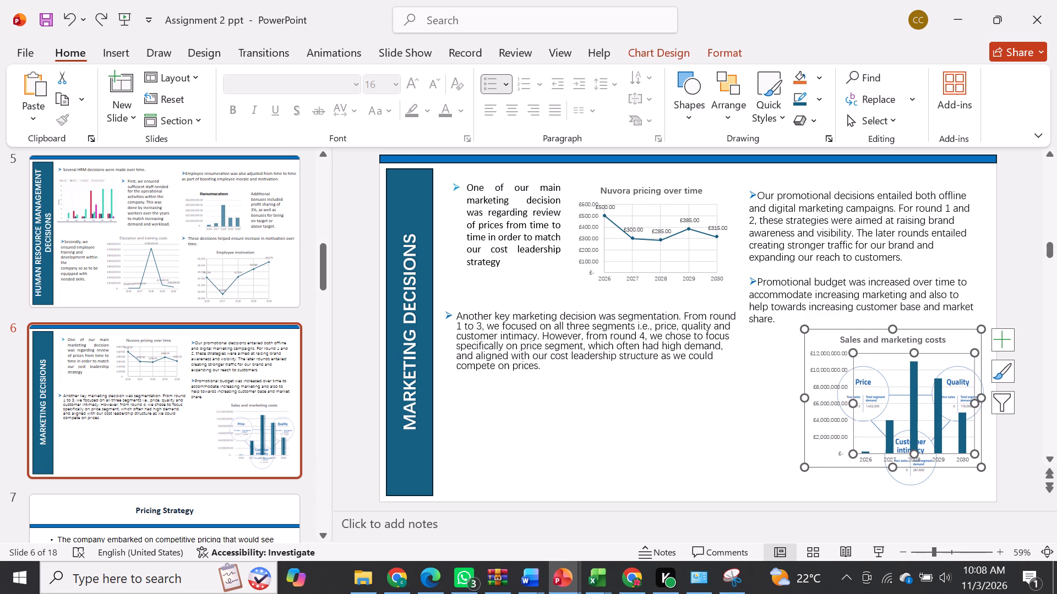
Separate the Sales and marketing costs chart from the Price, Quality and Customer intimacy picture, placing the picture below the segmentation paragraph.
drag(859, 328, 852, 276)
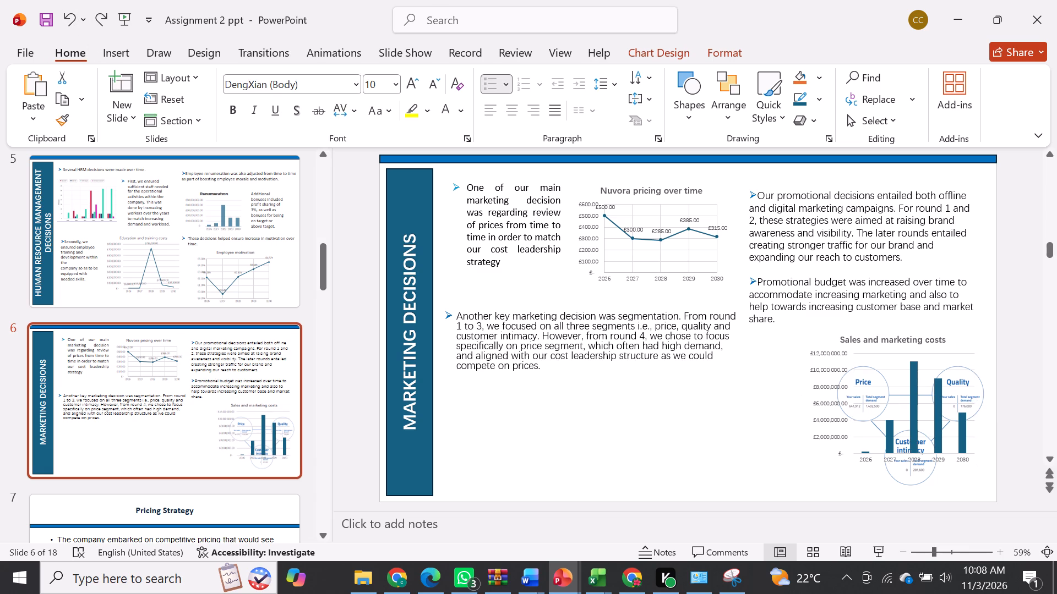
drag(852, 276, 837, 241)
click(923, 414)
drag(858, 425, 563, 423)
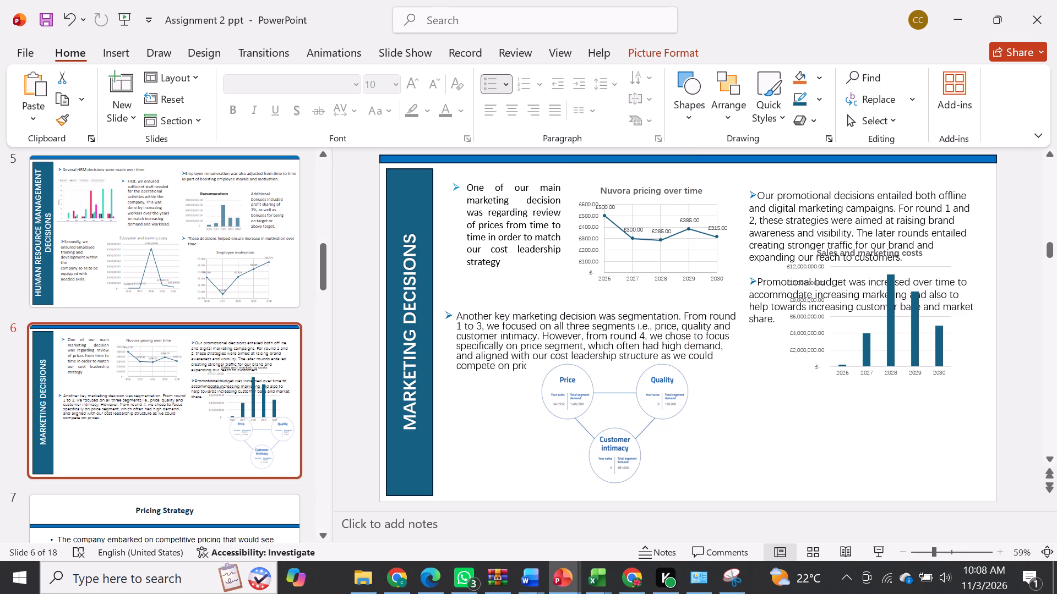
drag(563, 423, 584, 427)
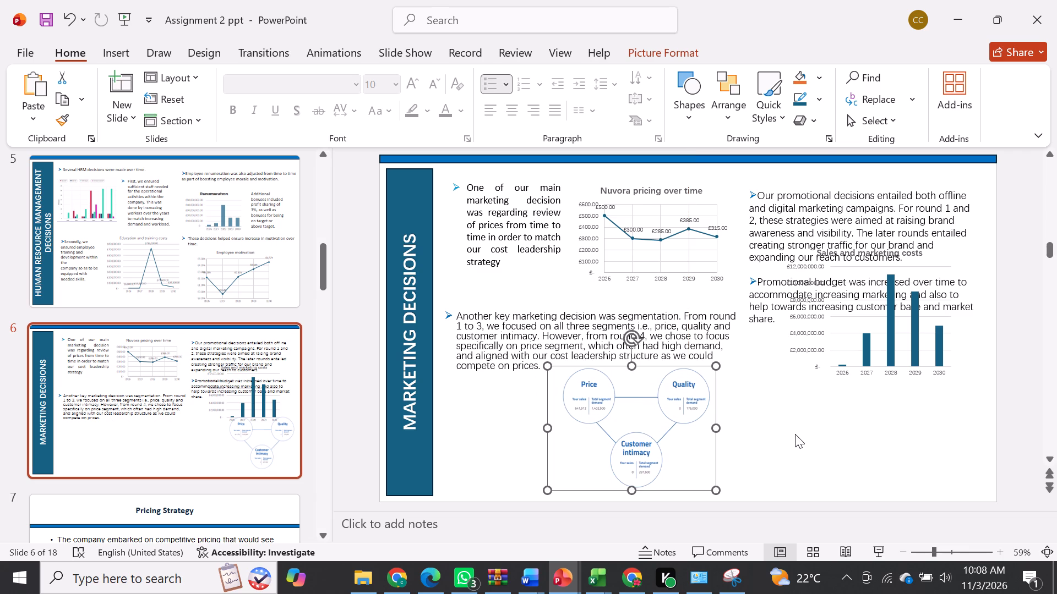
click(795, 434)
Place the Sales and marketing costs chart directly below the "Promotional budget was increased" paragraph.
click(865, 265)
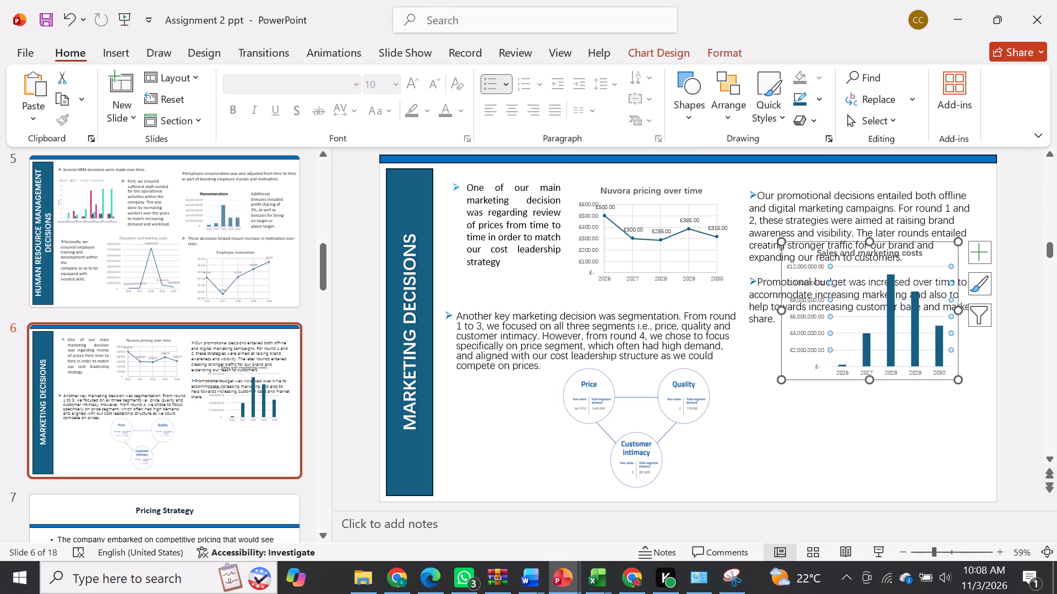
drag(808, 241, 816, 276)
drag(816, 276, 800, 331)
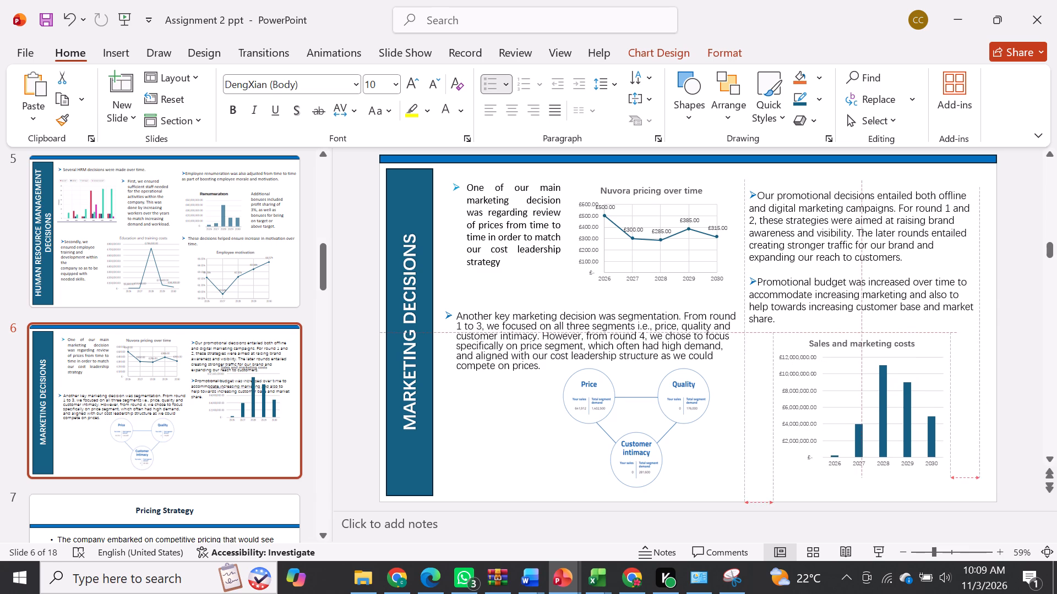
drag(800, 331, 804, 327)
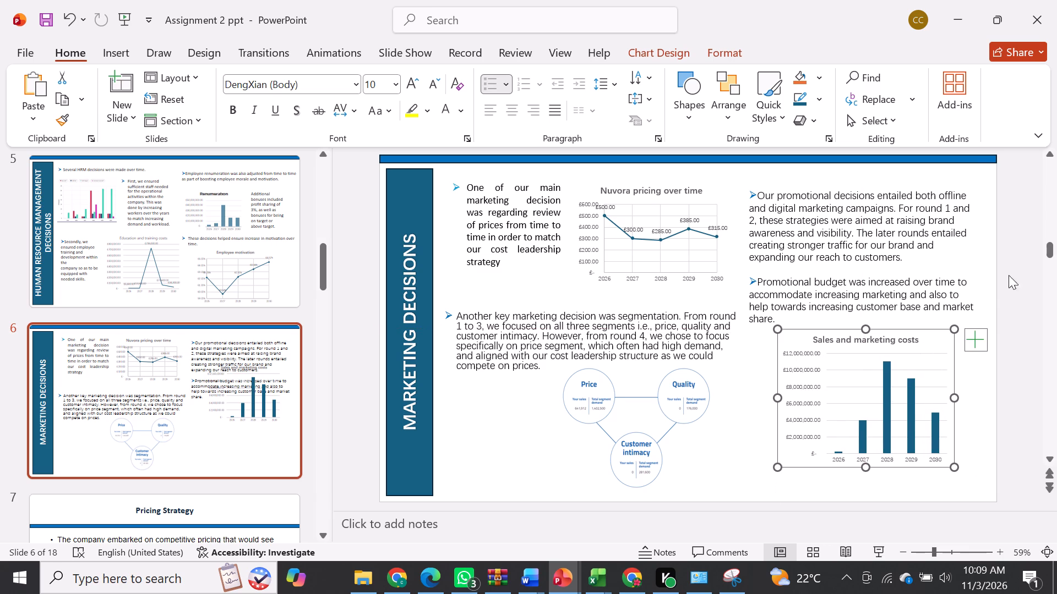
click(1029, 244)
Set all text in the "Our promotional decisions" text box to Calibri.
click(818, 256)
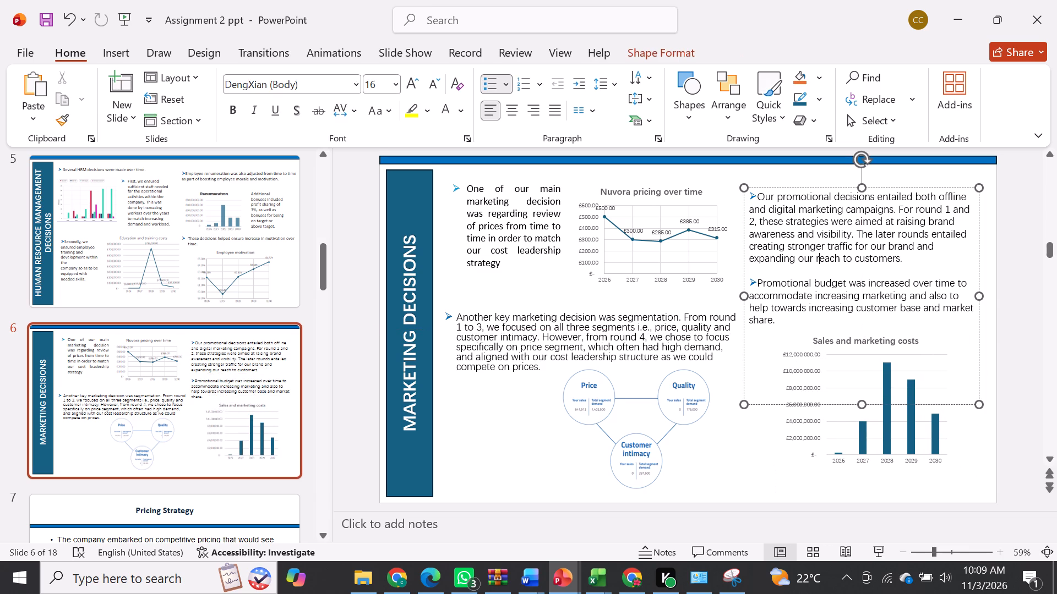
key(ctrl+a)
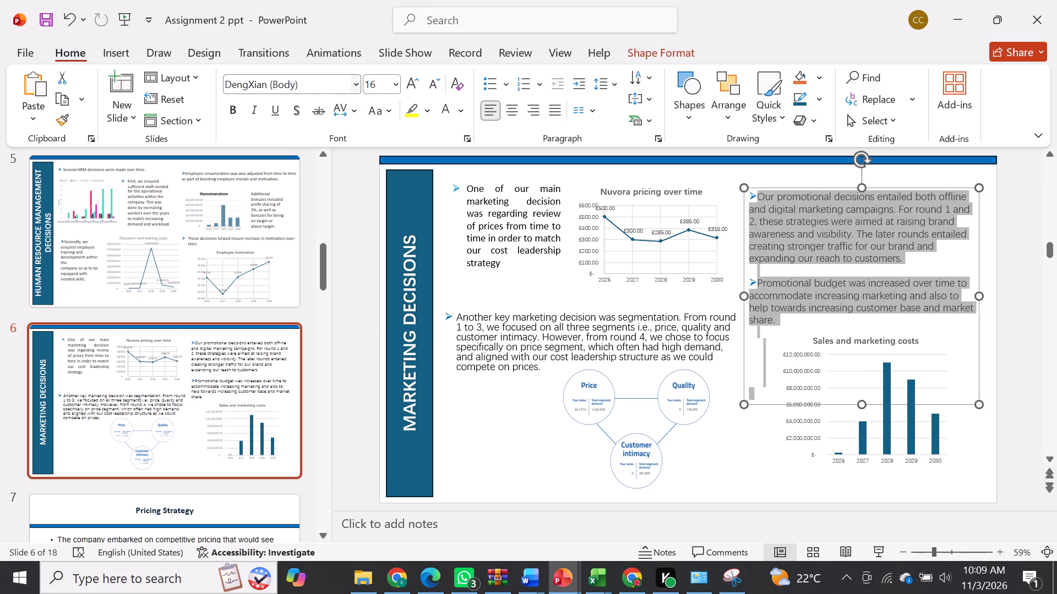
click(301, 82)
key(c)
key(Return)
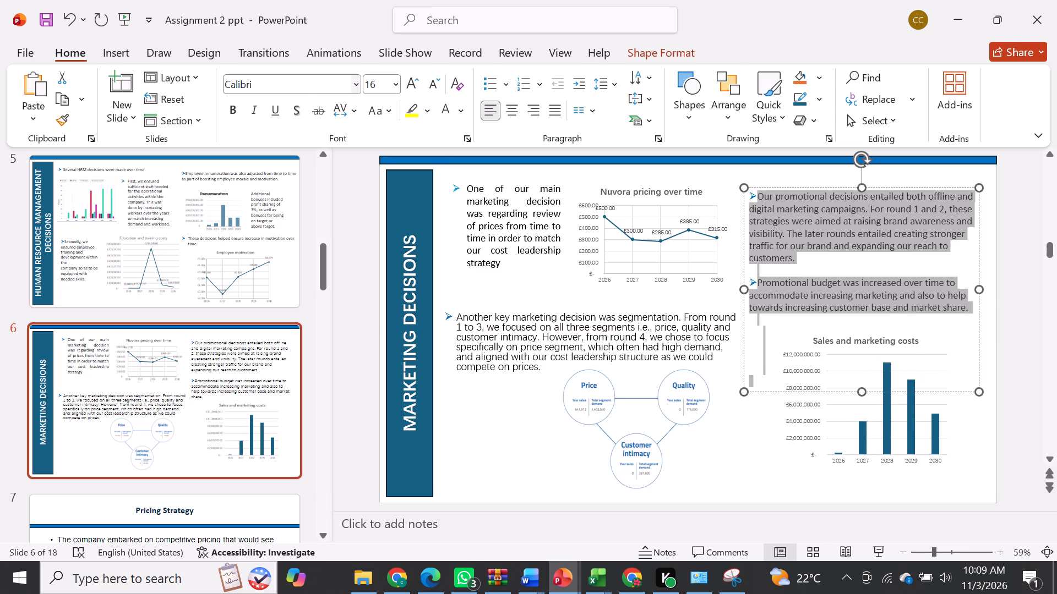
Set all text in the "Another key marketing decision was segmentation" text box to Calibri.
click(514, 333)
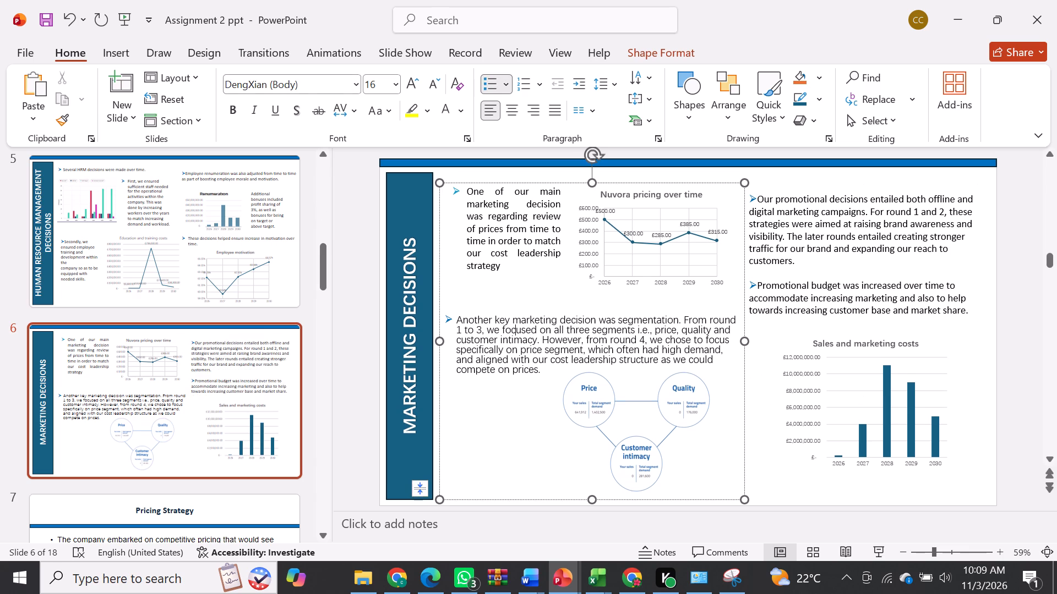
key(ctrl+a)
click(325, 82)
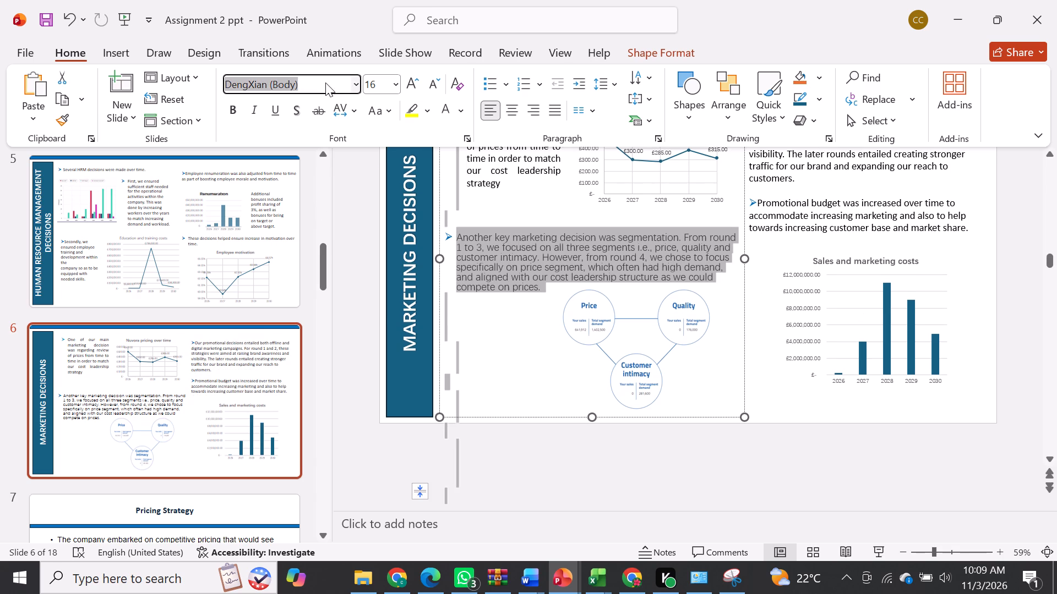
key(c)
key(Return)
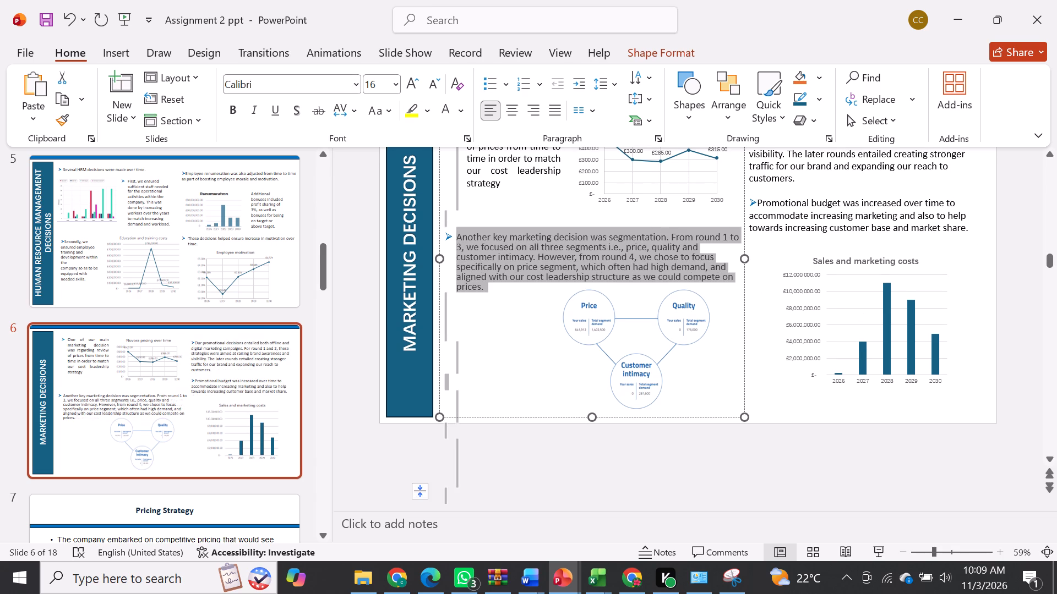
Delete a stray empty line at the end of the segmentation text box.
click(586, 484)
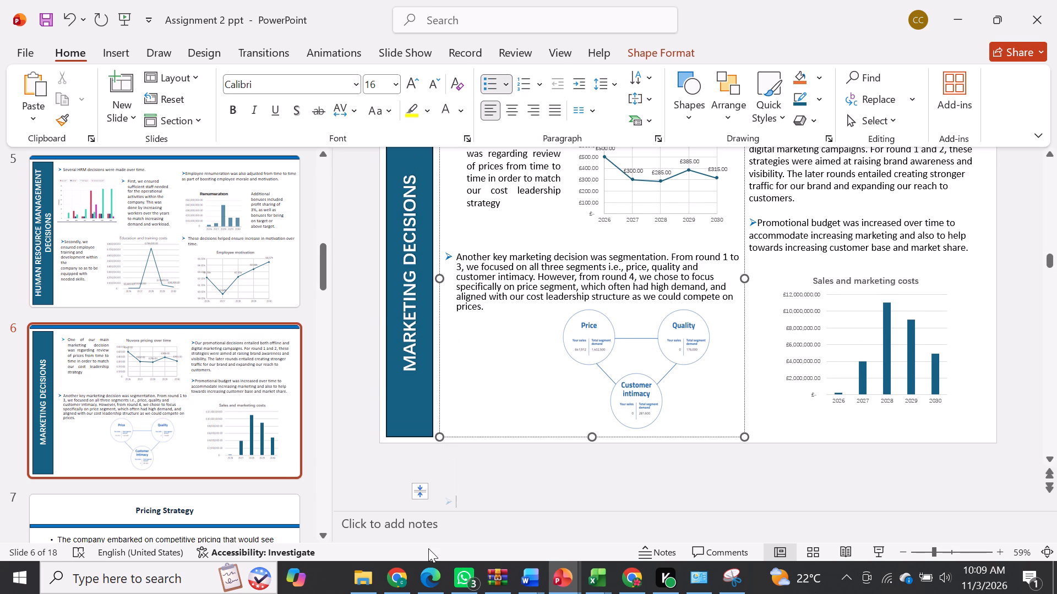
scroll(378, 377, up, 1)
key(BackSpace)
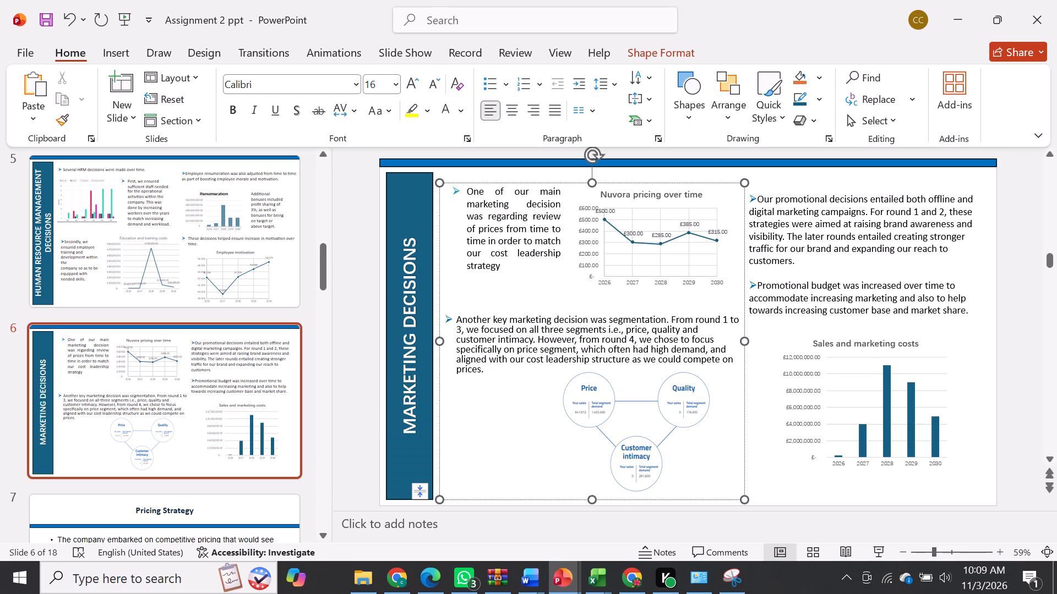
click(1026, 300)
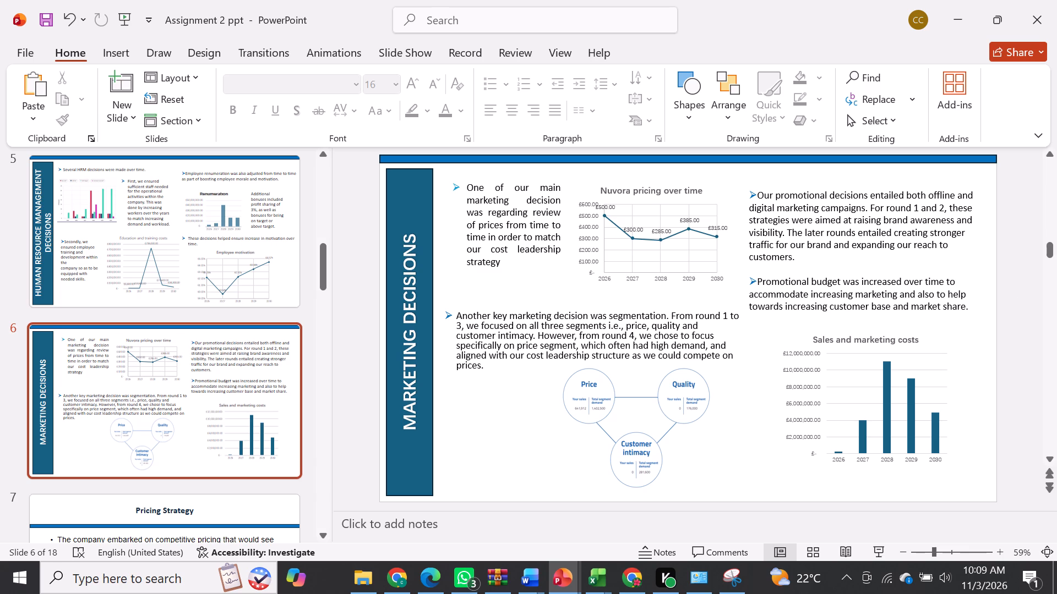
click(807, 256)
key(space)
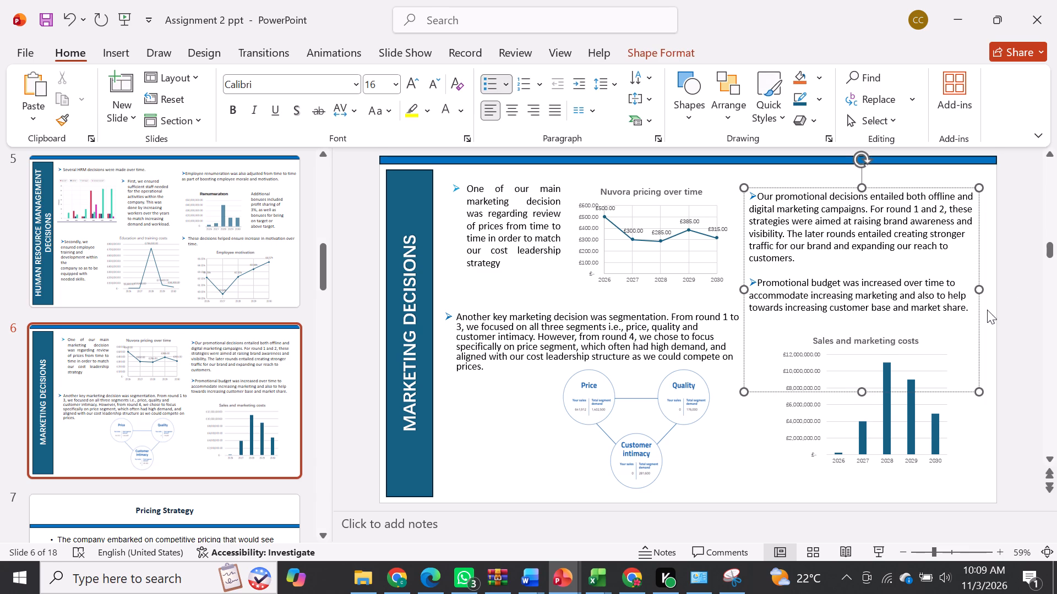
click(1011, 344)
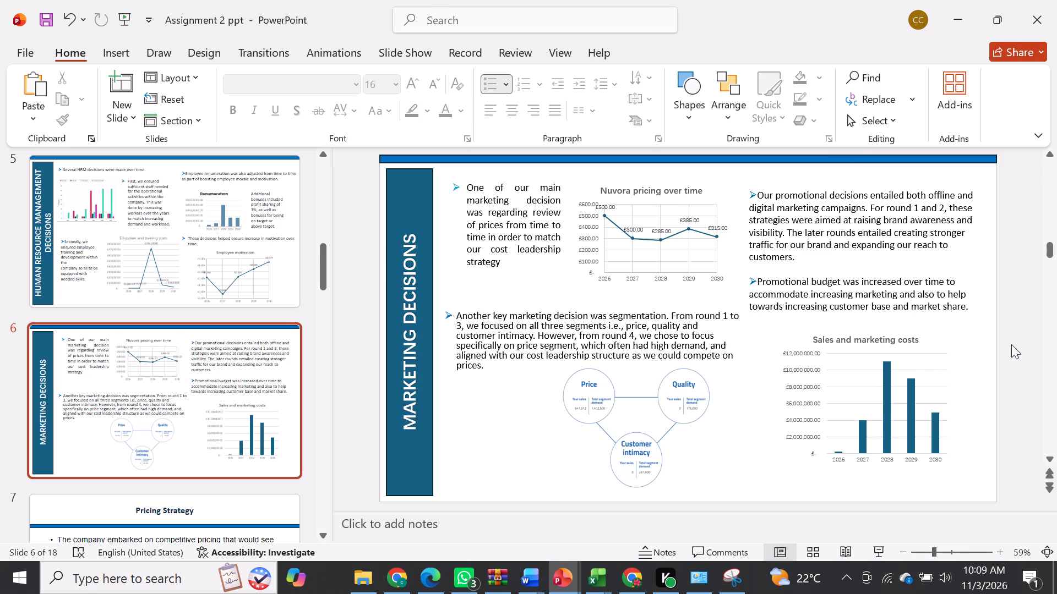
Review the earlier slides, including the introduction, objectives table, strategic decisions and human resource decisions, for content and formatting.
key(Up)
key(Up)
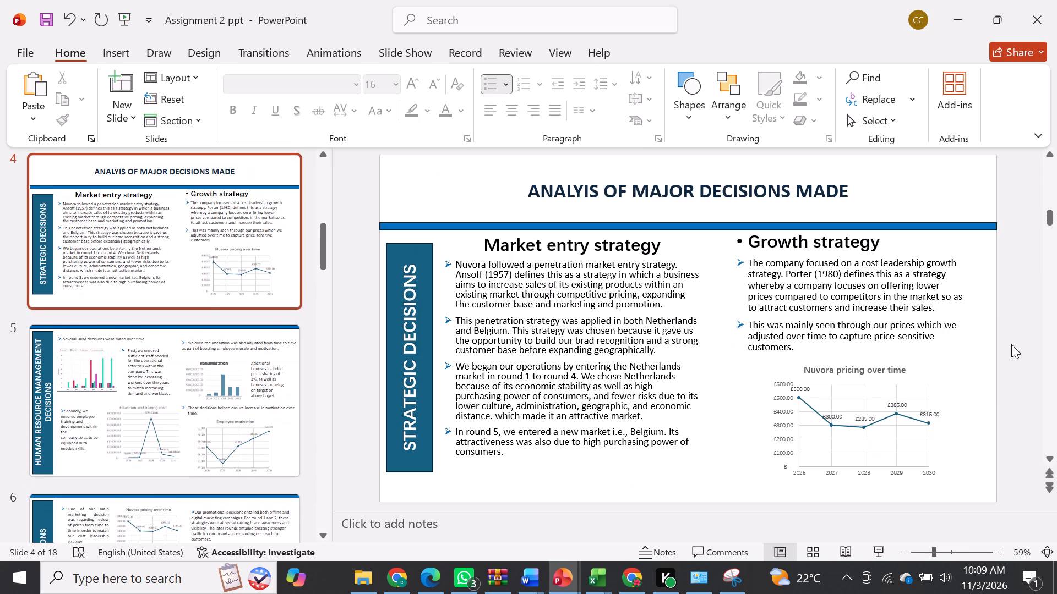
key(Up)
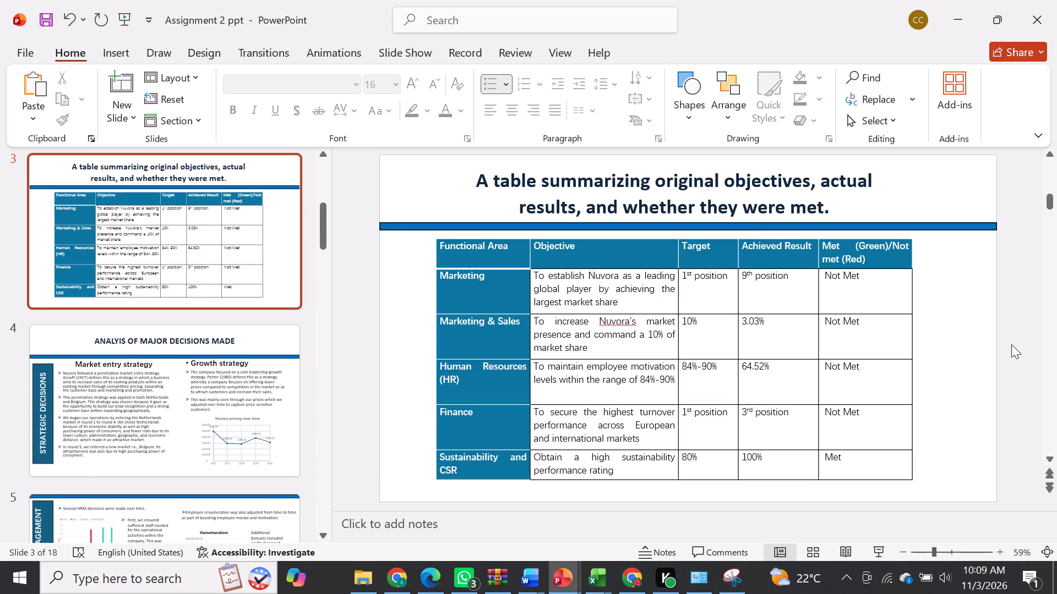
key(Up)
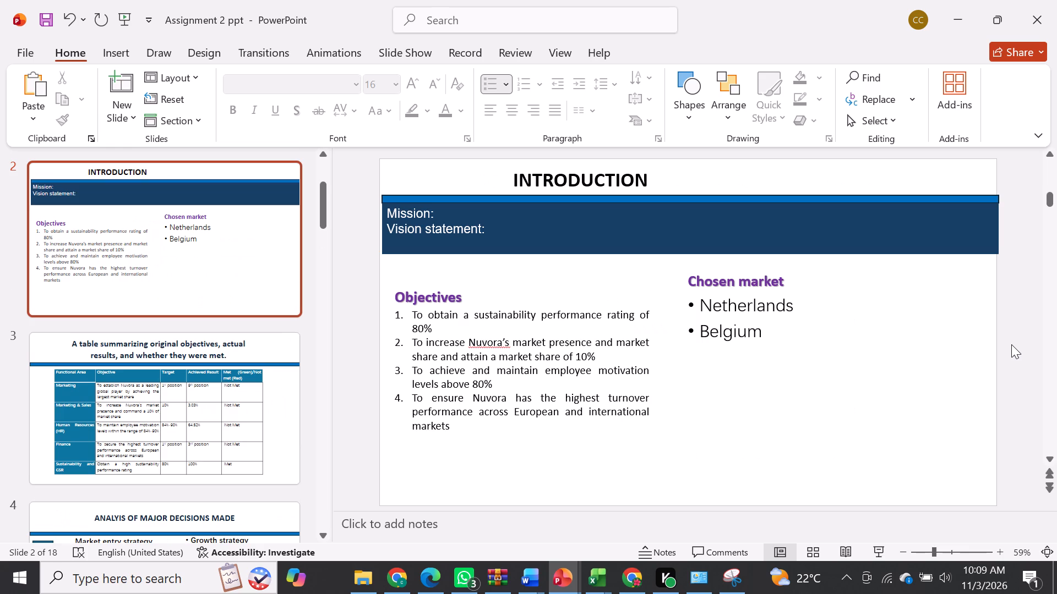
key(Up)
key(Up)
key(Down)
key(Down)
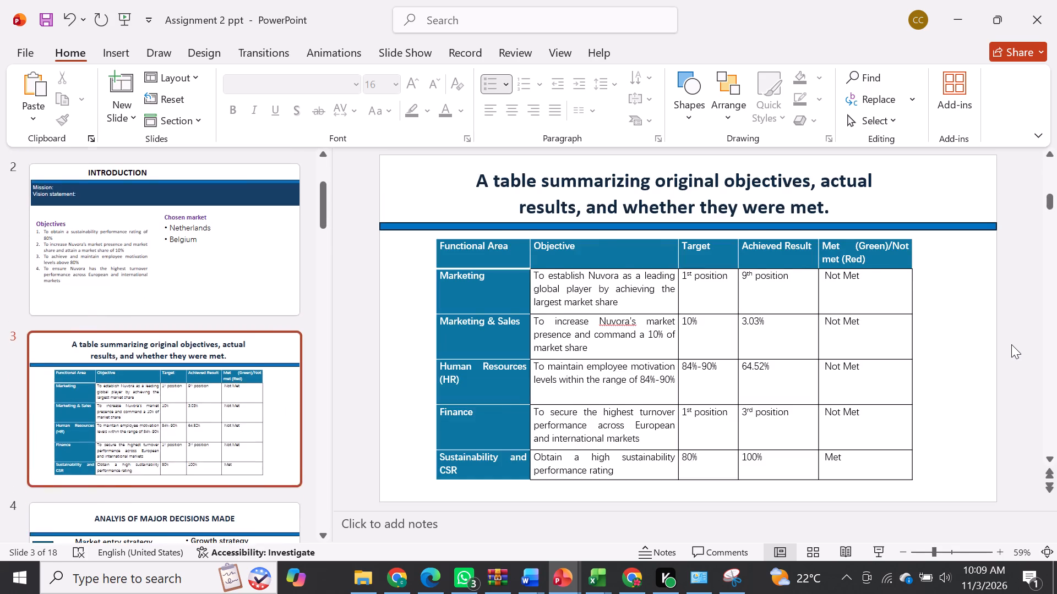
key(Down)
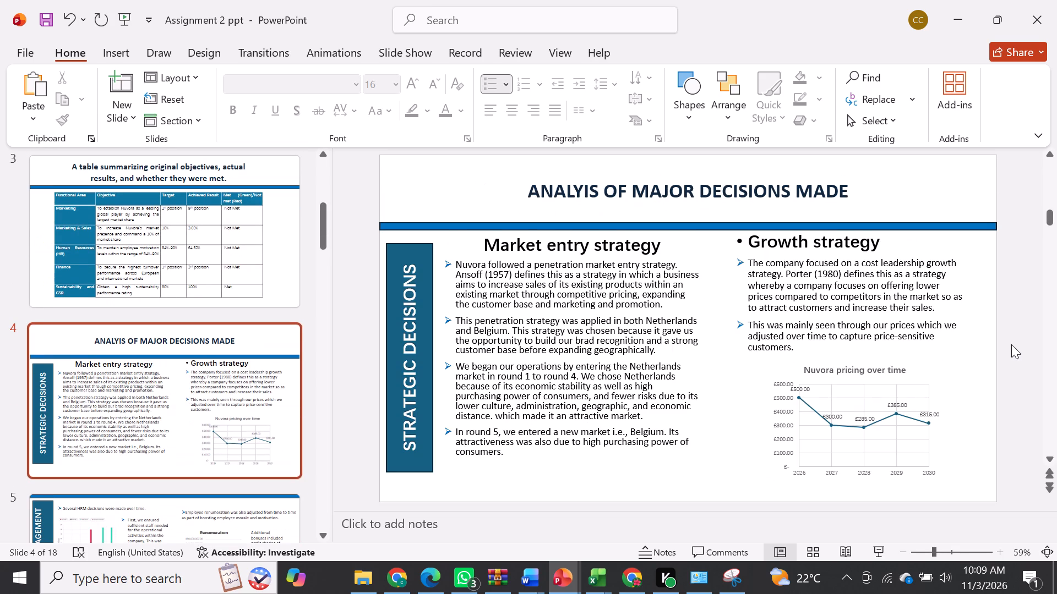
key(Down)
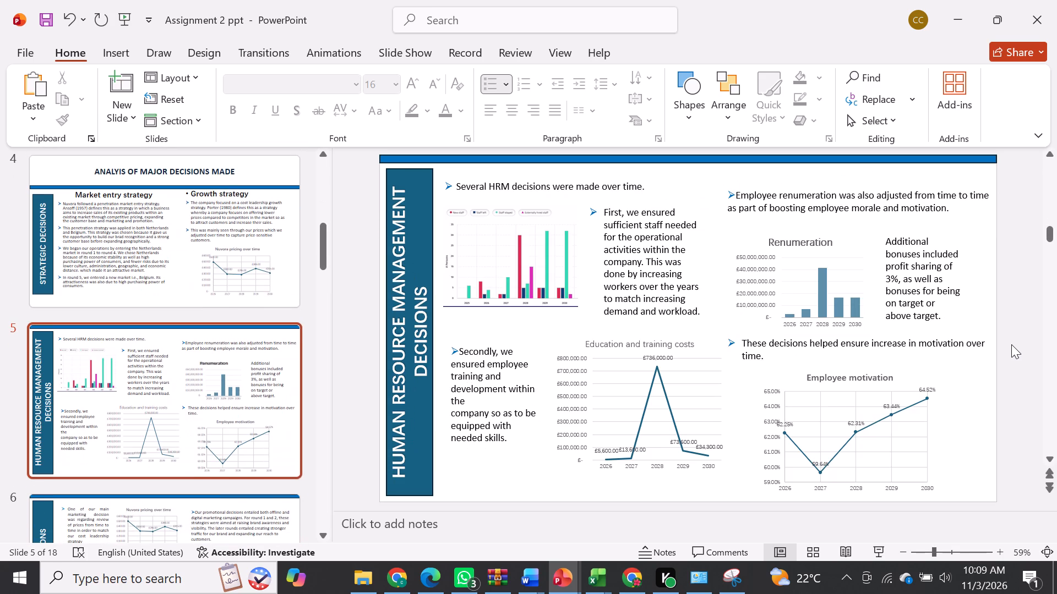
Duplicate the Marketing Decisions slide directly after the original.
key(Down)
key(Down)
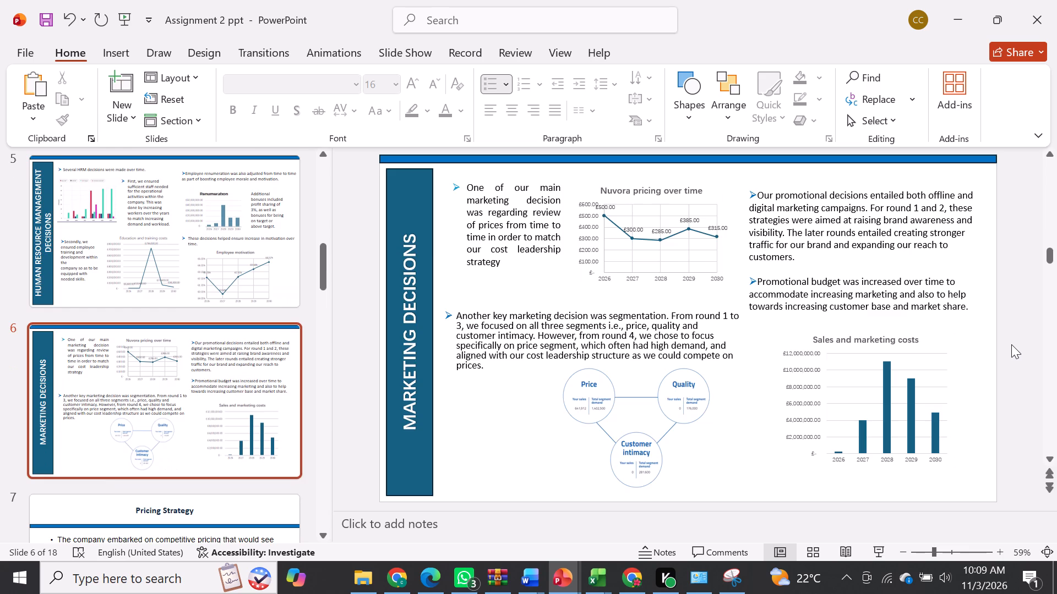
key(Up)
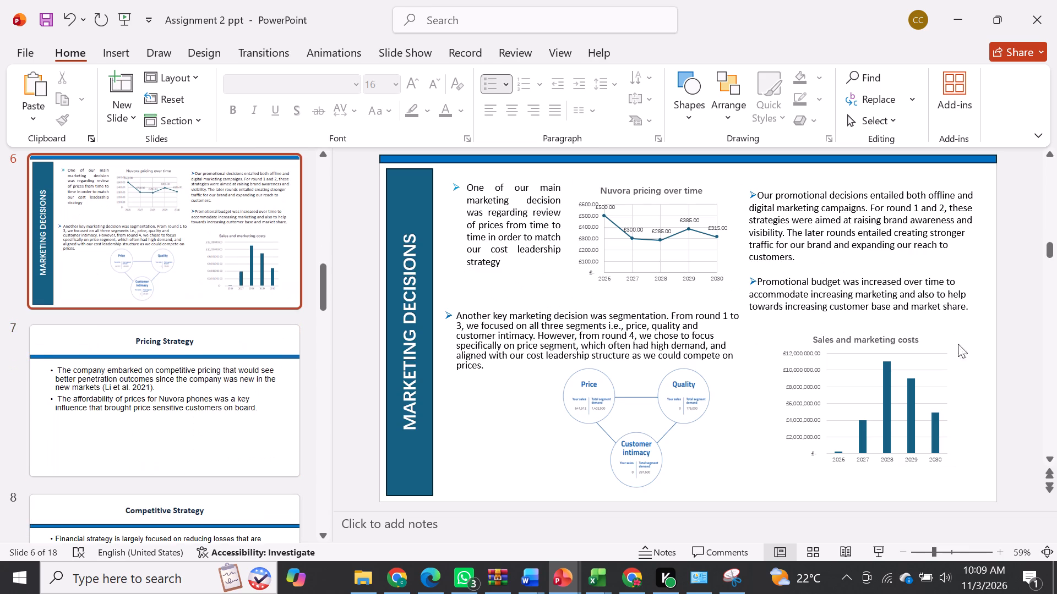
click(281, 183)
right_click(281, 183)
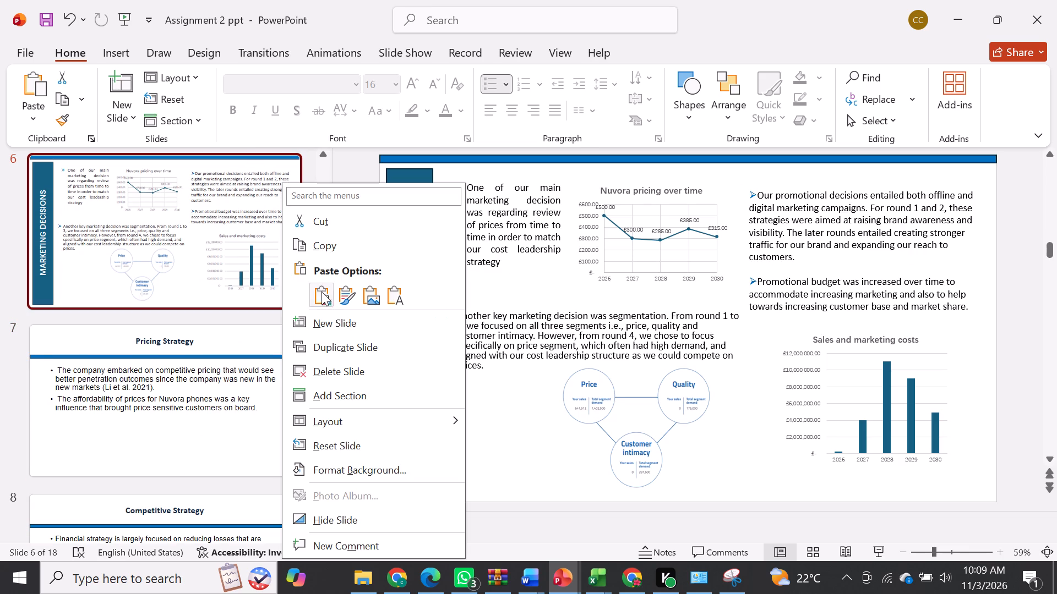
click(332, 354)
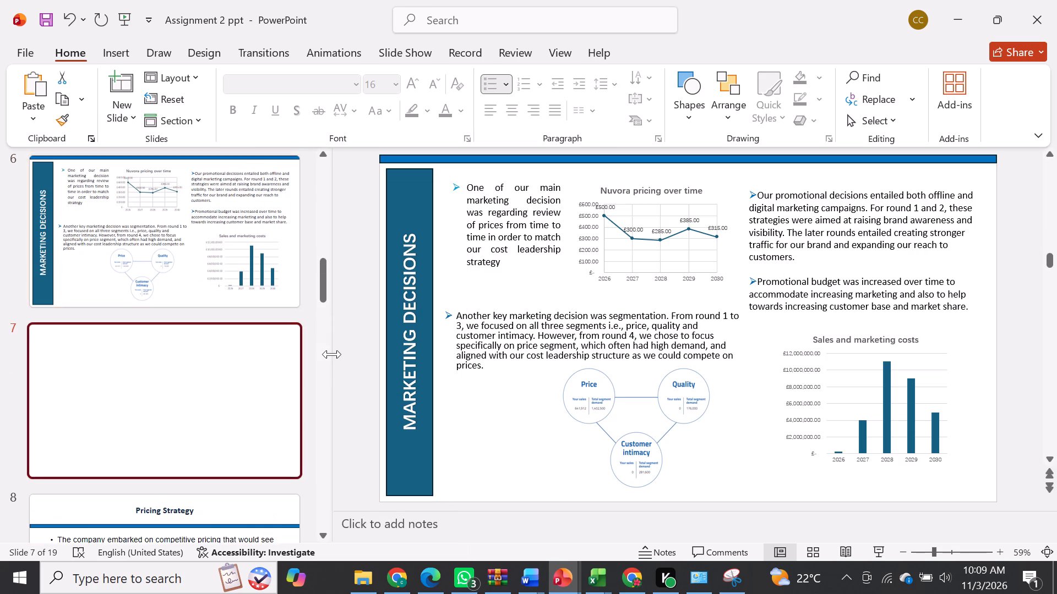
Switch to the Assignment B presentation document in Word and read the notes on which operations, marketing and finance decisions to cover.
click(528, 582)
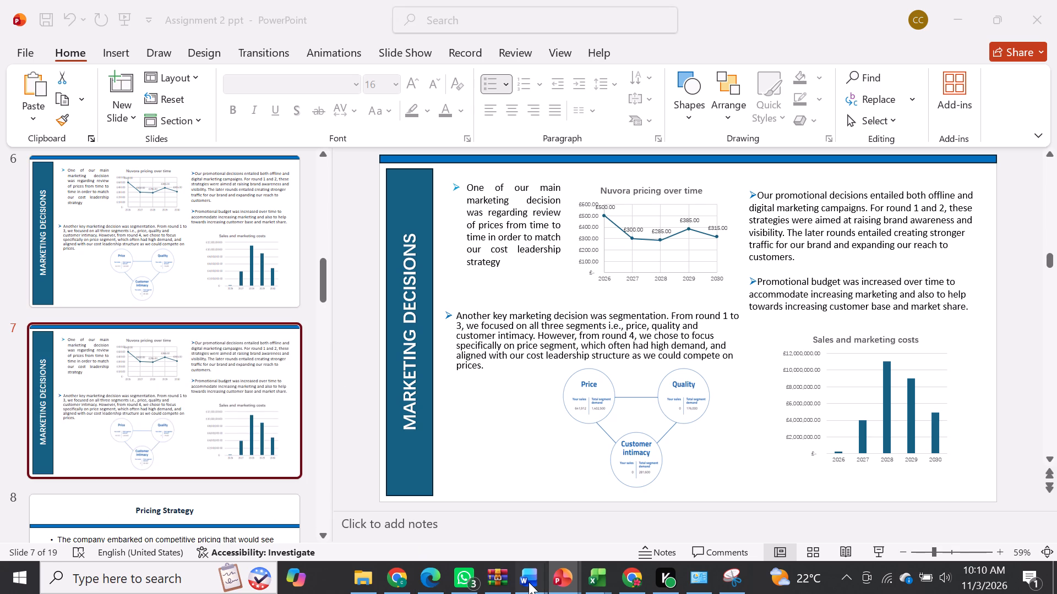
click(546, 512)
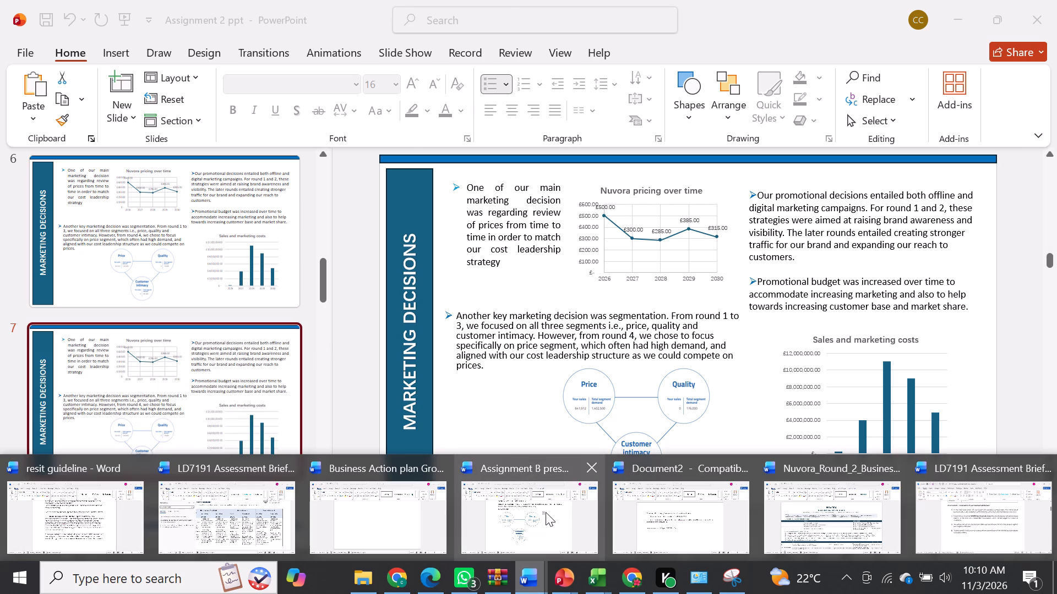
click(654, 385)
scroll(654, 385, down, 4)
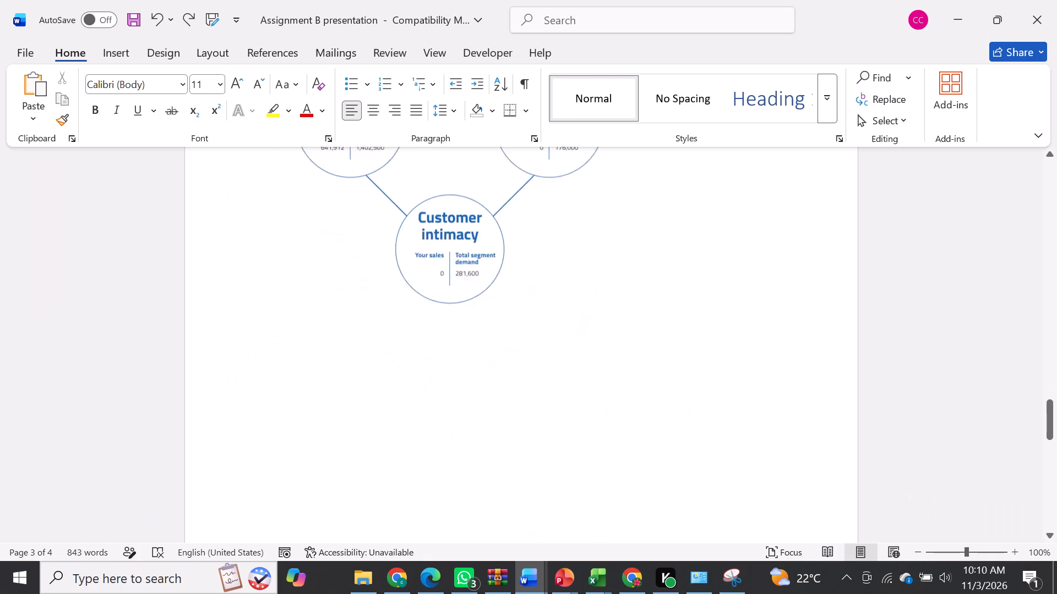
scroll(654, 385, down, 6)
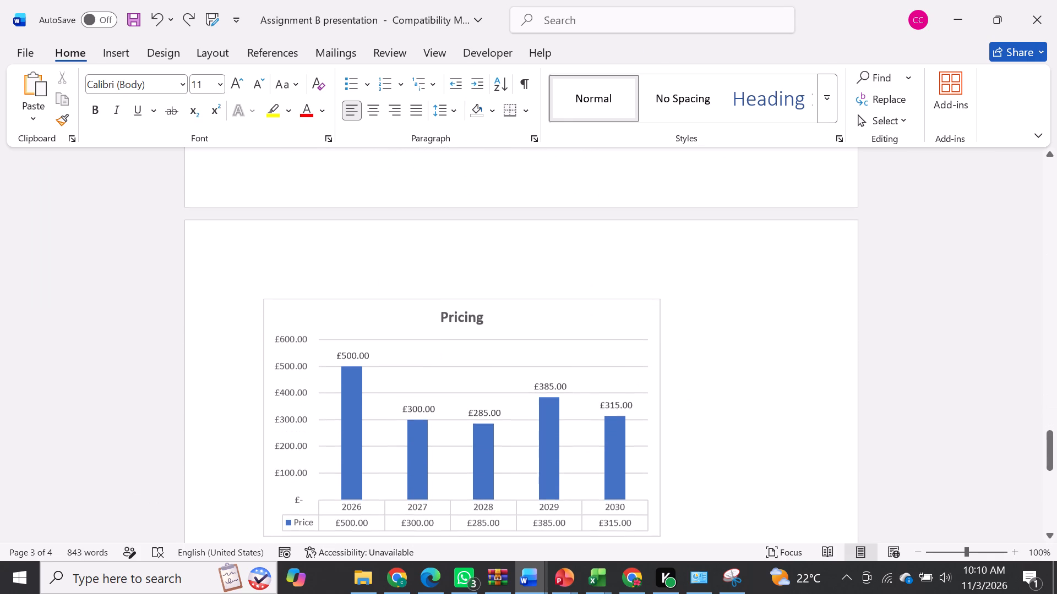
scroll(654, 385, down, 3)
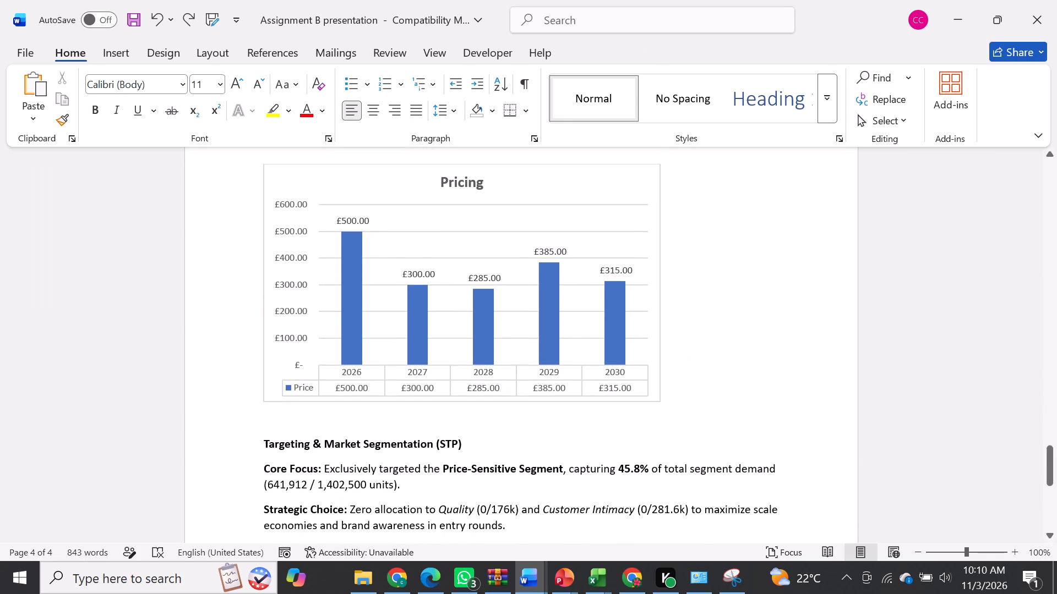
scroll(654, 385, down, 8)
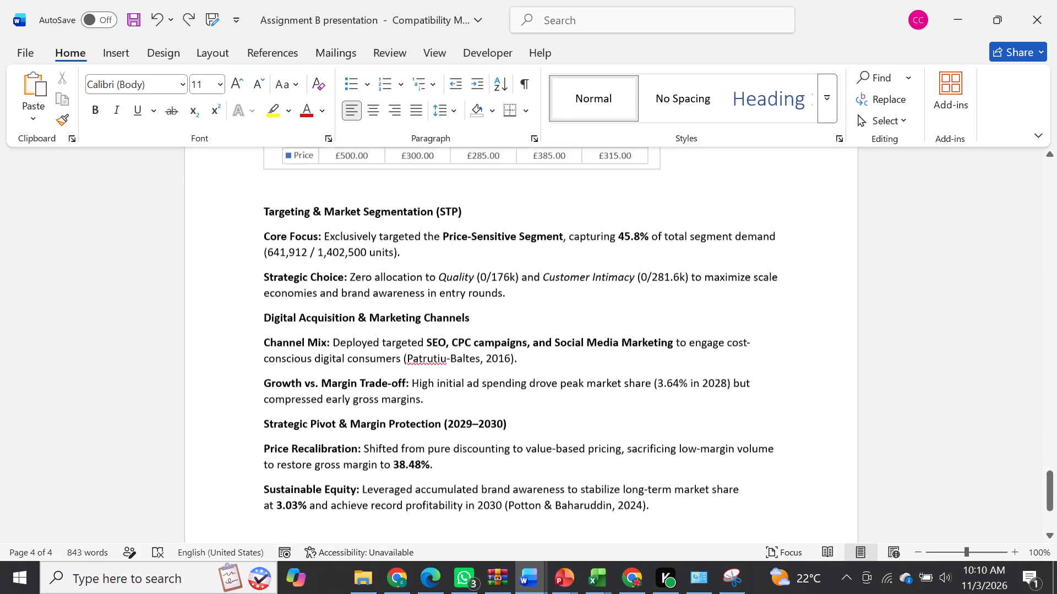
scroll(654, 385, down, 4)
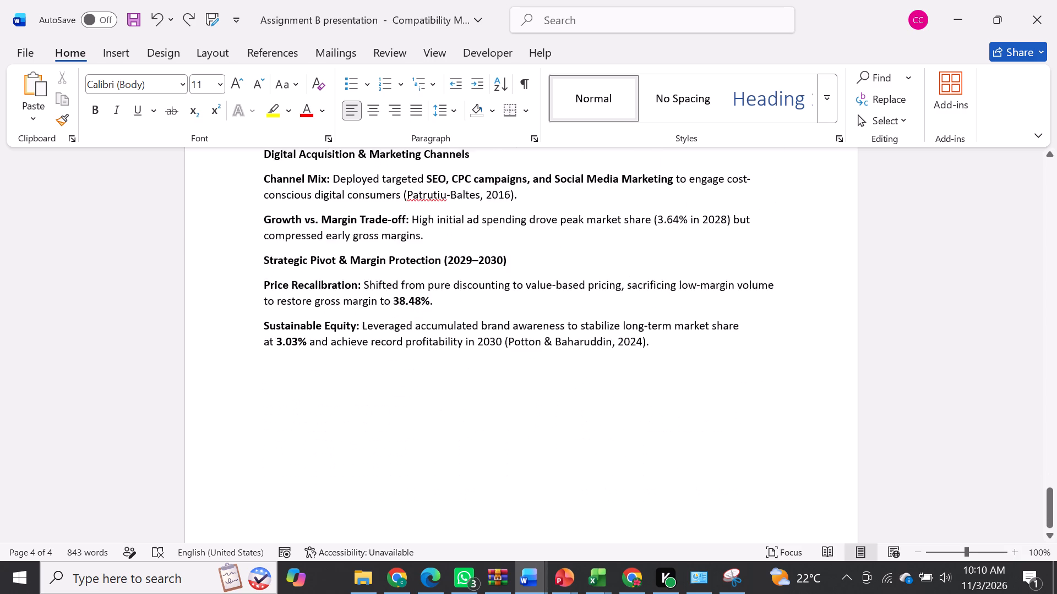
scroll(654, 385, up, 20)
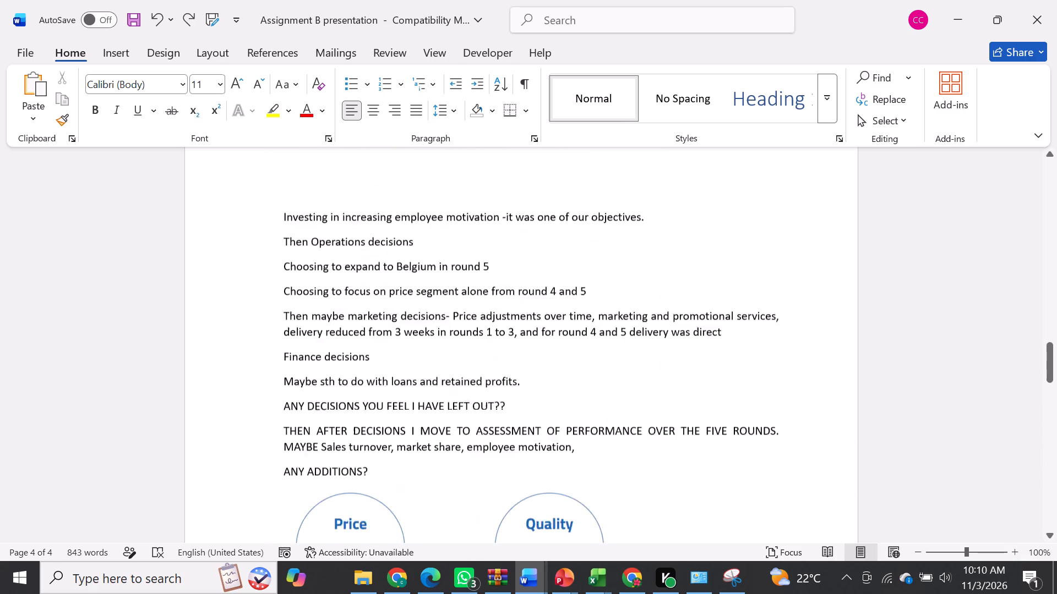
scroll(654, 385, down, 4)
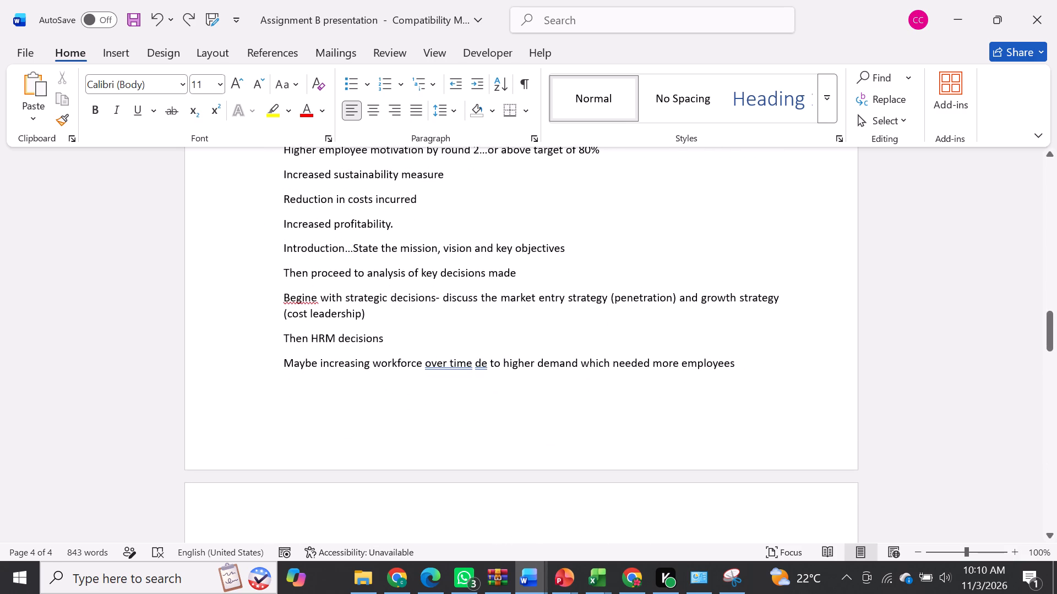
scroll(654, 385, down, 4)
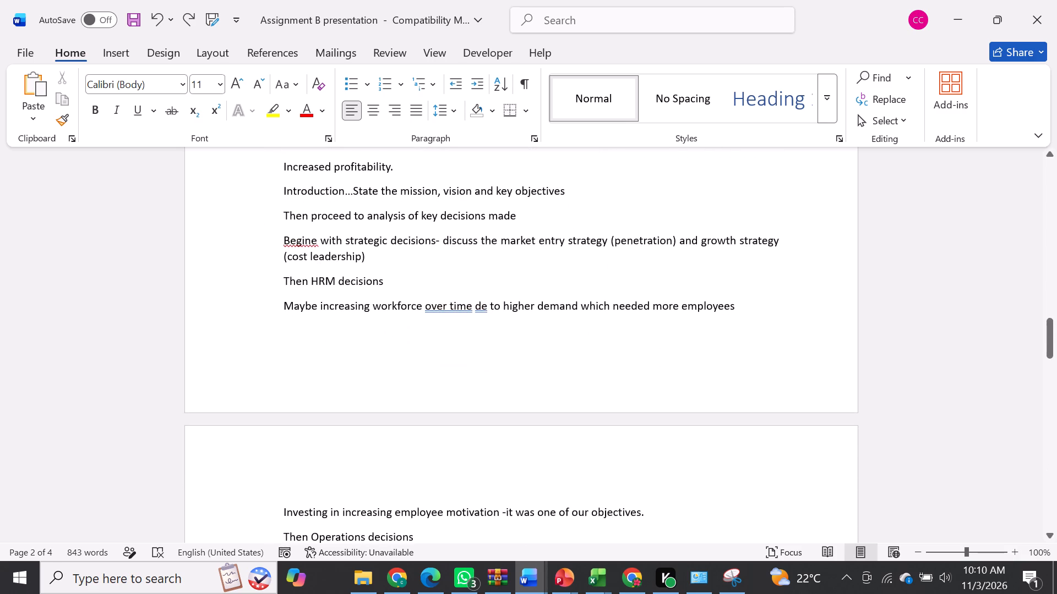
scroll(654, 385, down, 6)
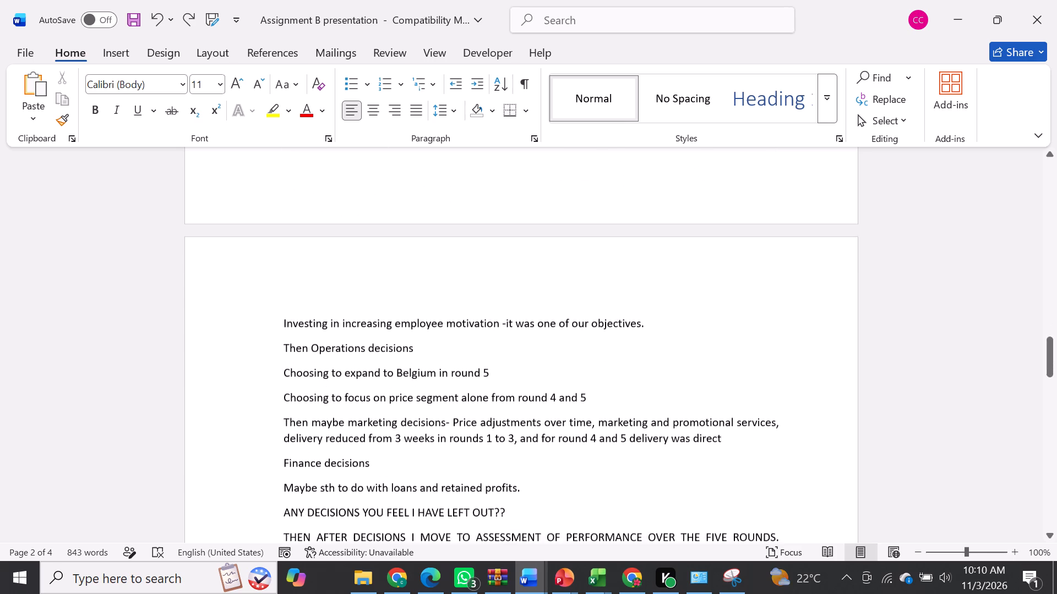
scroll(654, 385, down, 2)
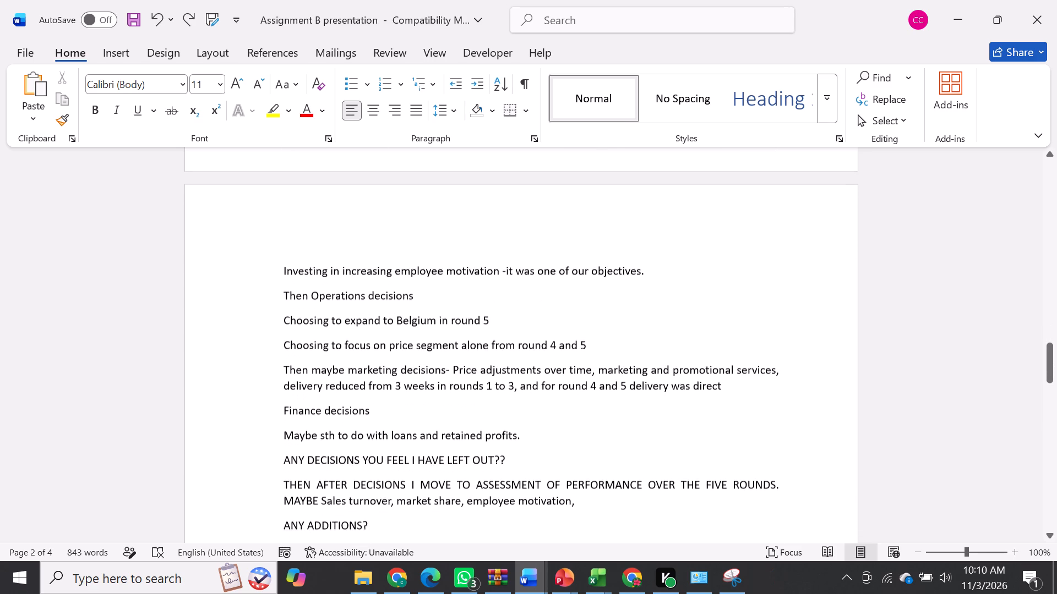
scroll(654, 385, down, 2)
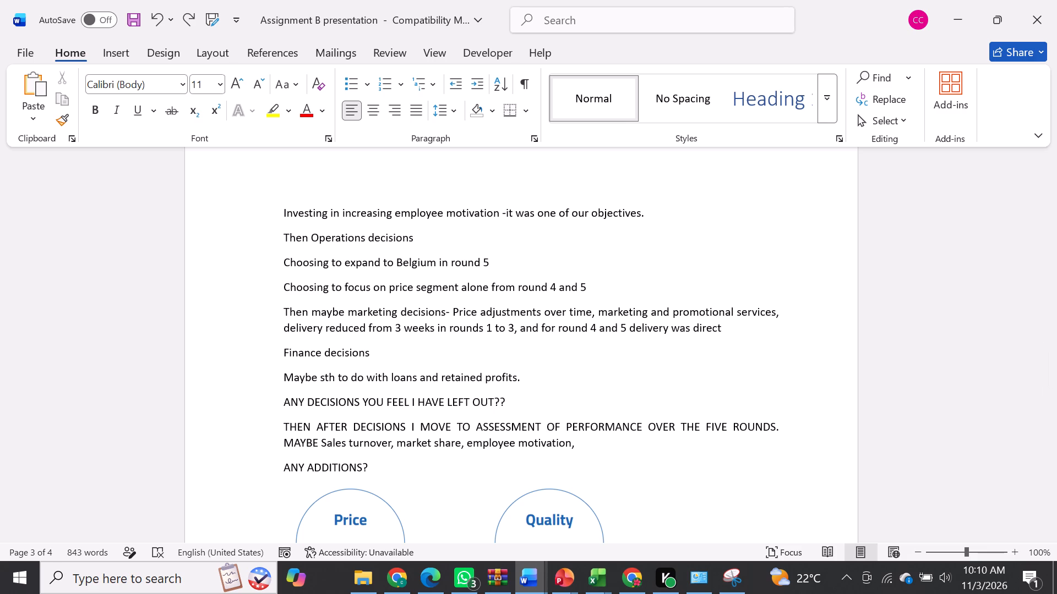
click(402, 574)
click(47, 0)
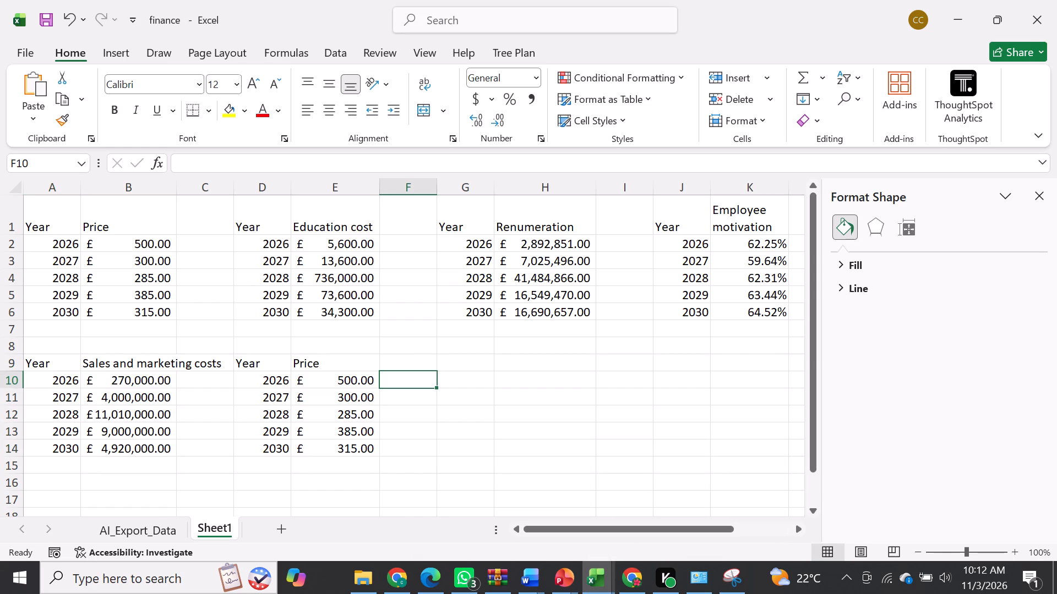
click(152, 526)
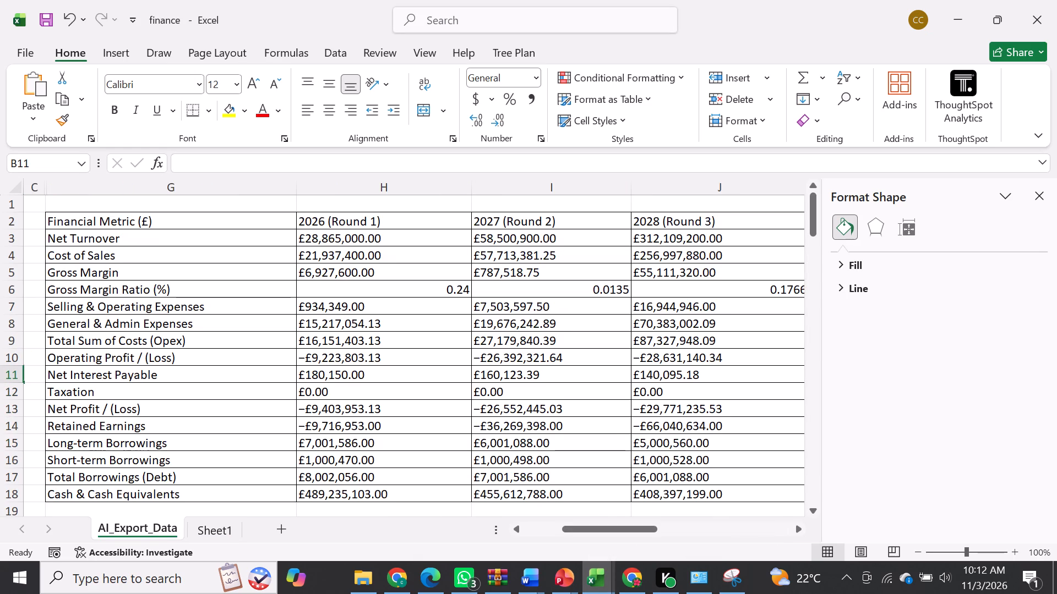
scroll(255, 386, down, 1)
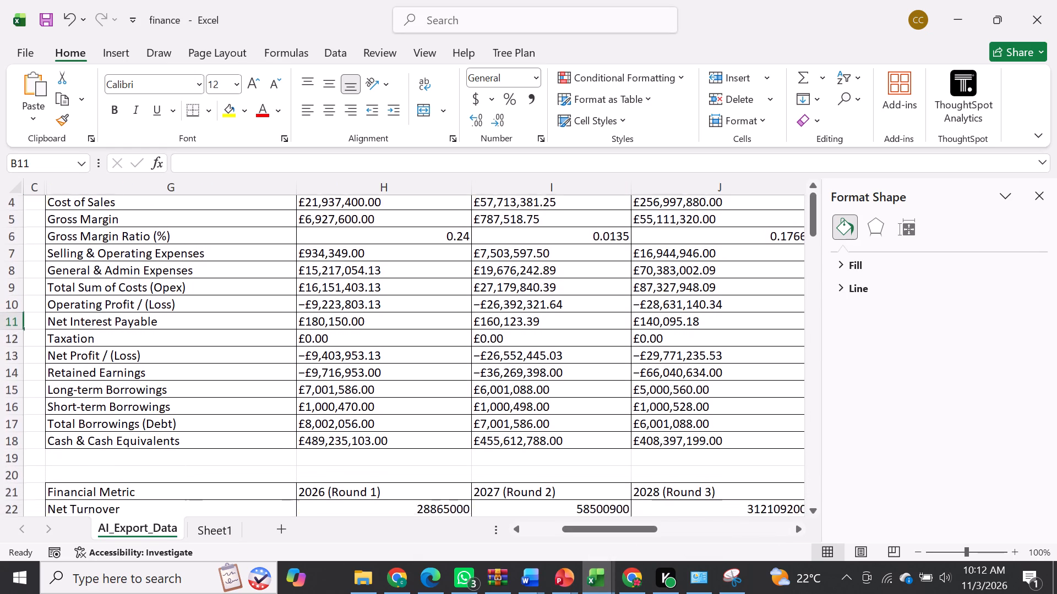
scroll(255, 386, down, 2)
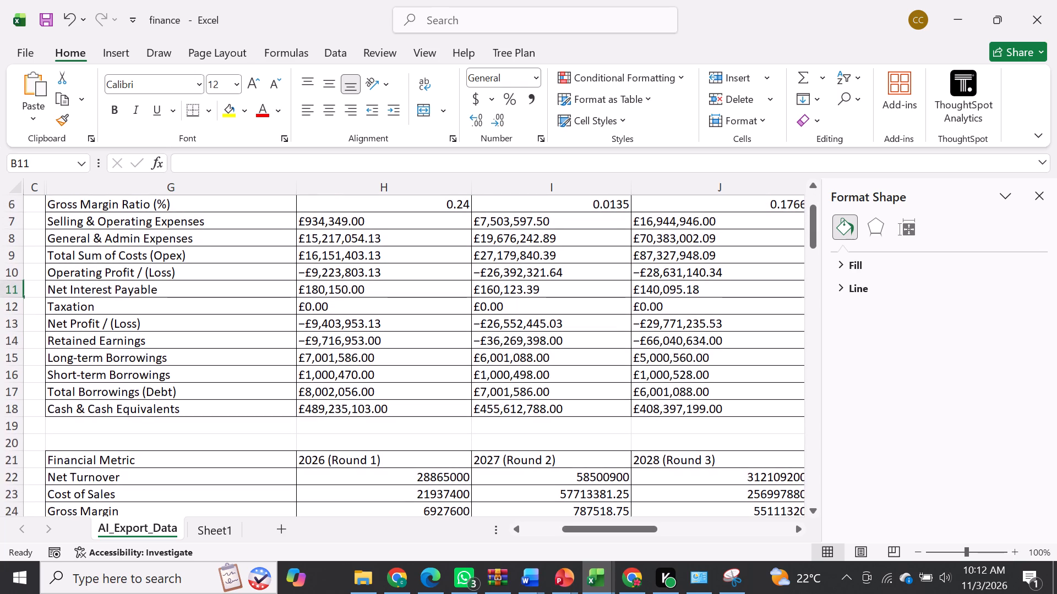
drag(81, 359, 399, 366)
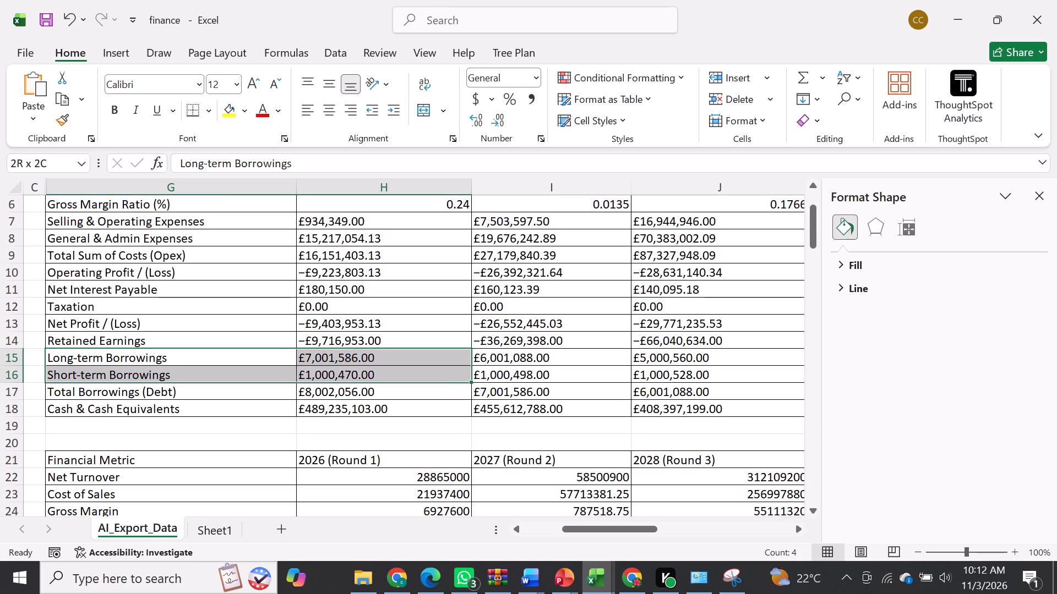
drag(399, 366, 563, 383)
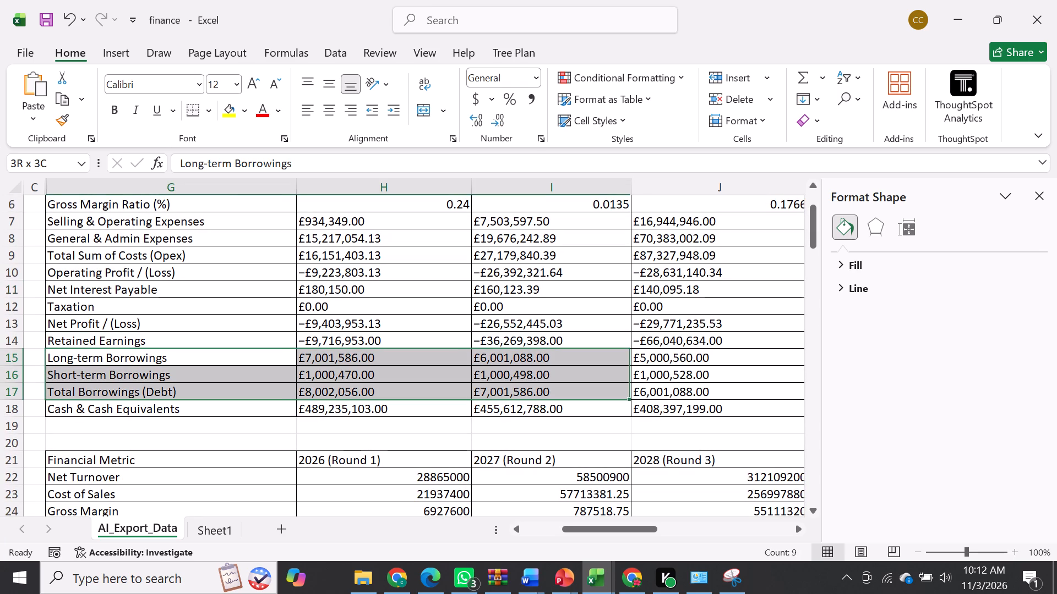
drag(563, 383, 867, 383)
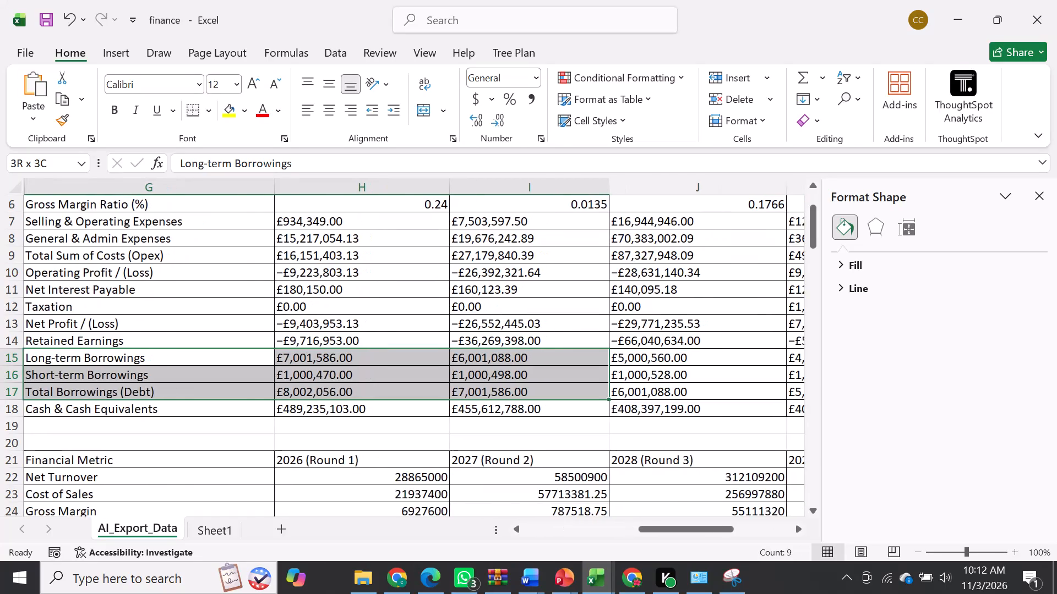
drag(867, 383, 546, 376)
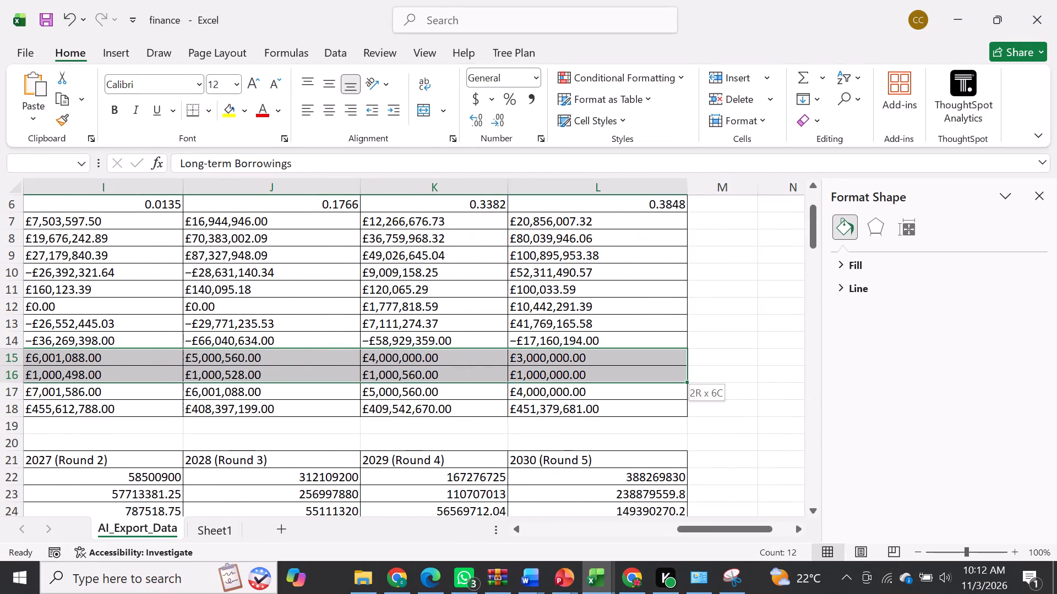
drag(546, 376, 613, 398)
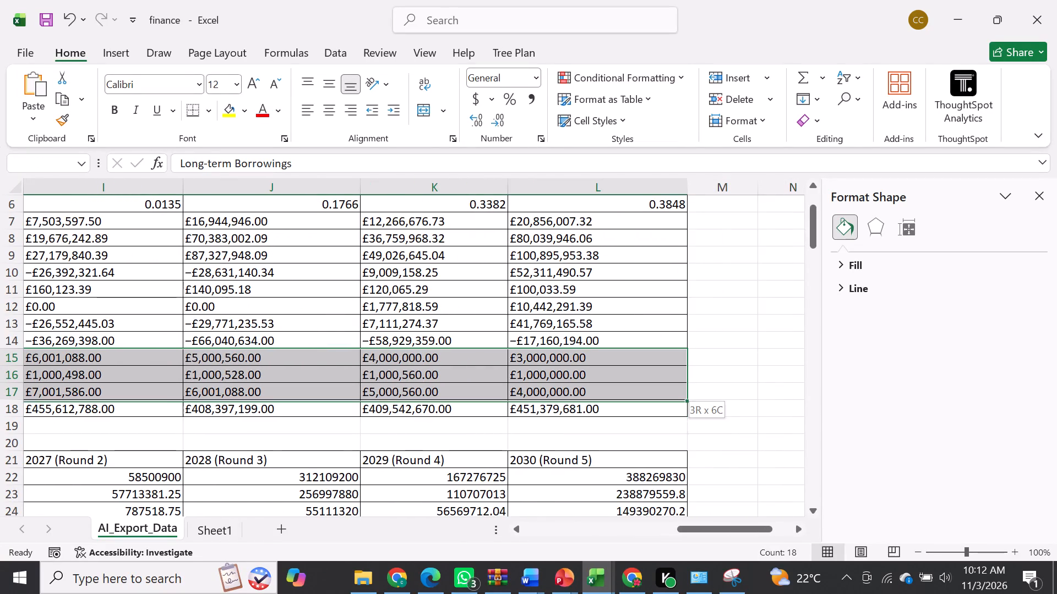
drag(613, 398, 613, 398)
key(ctrl+c)
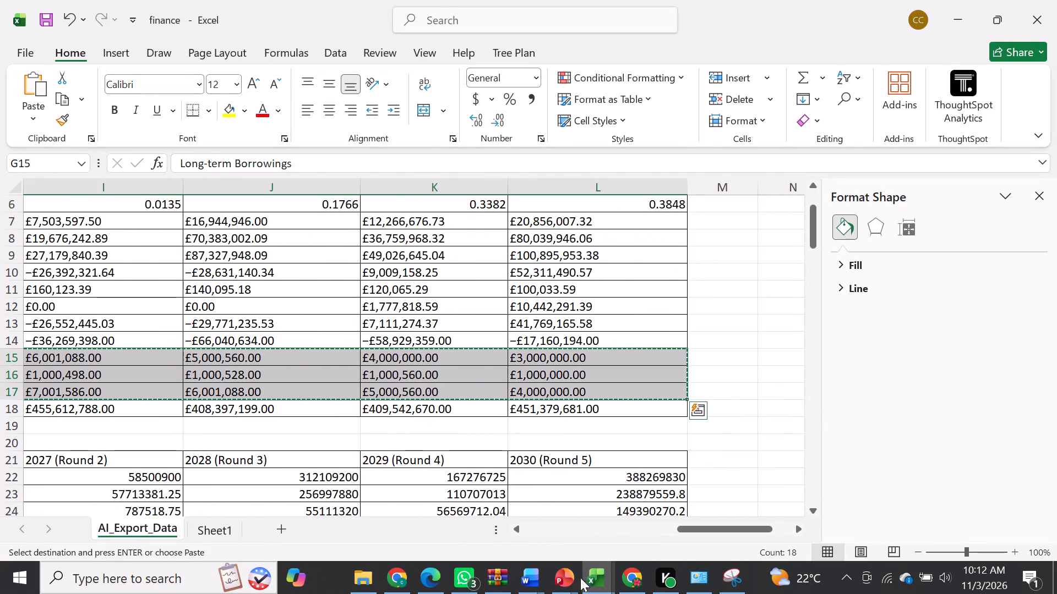
click(282, 531)
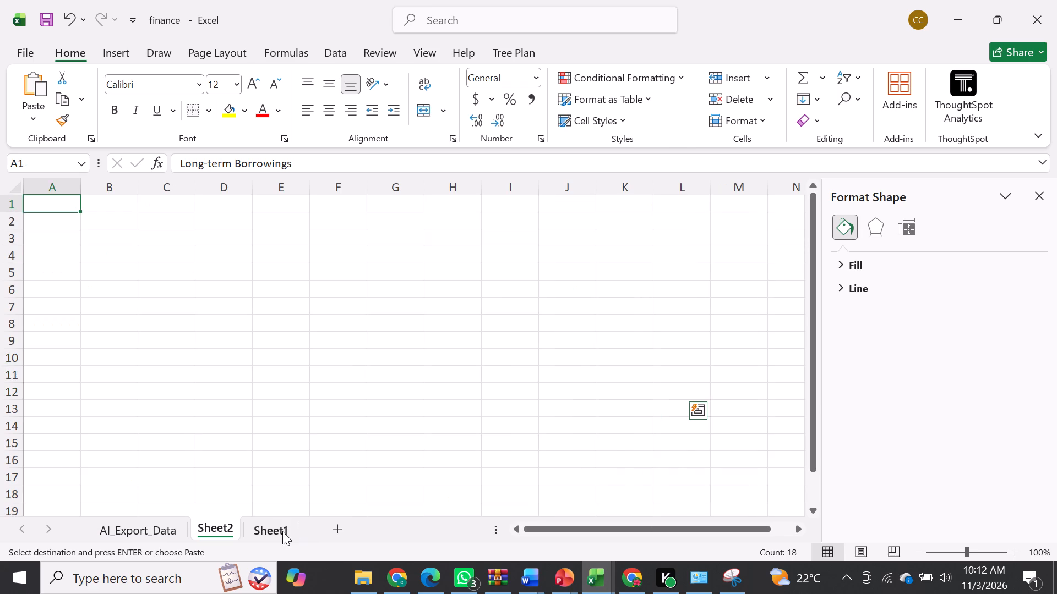
click(60, 232)
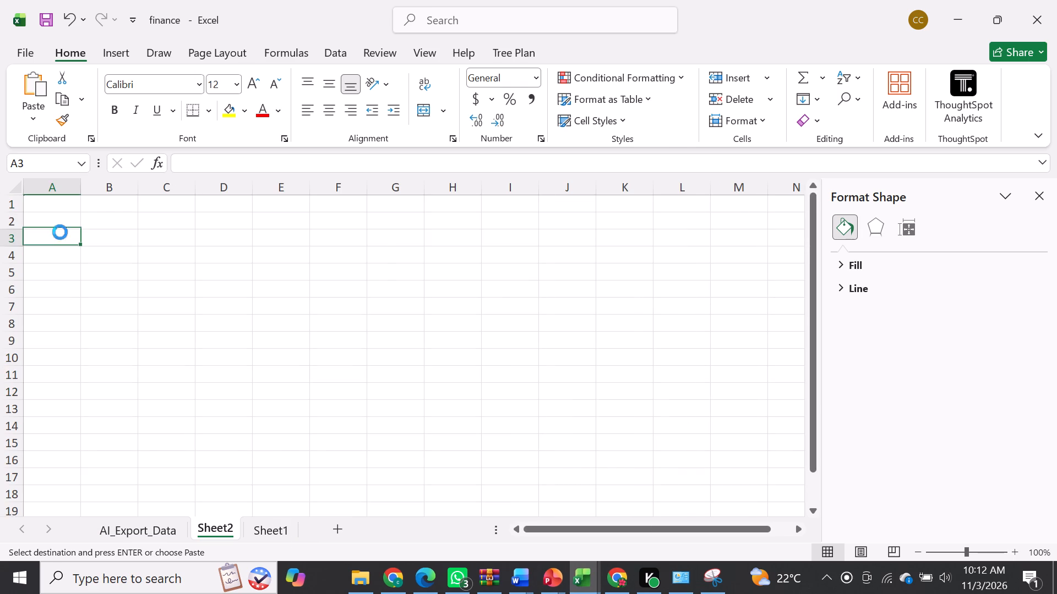
key(ctrl+v)
Widen column A of the new sheet to fit the borrowings labels.
drag(79, 192, 92, 194)
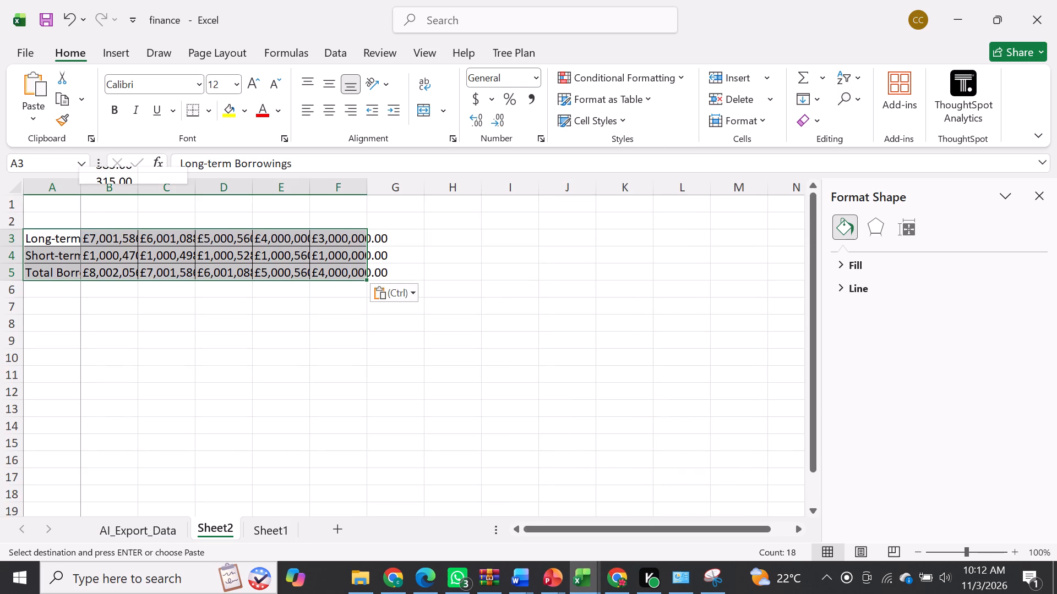
drag(92, 194, 110, 199)
drag(110, 184, 160, 186)
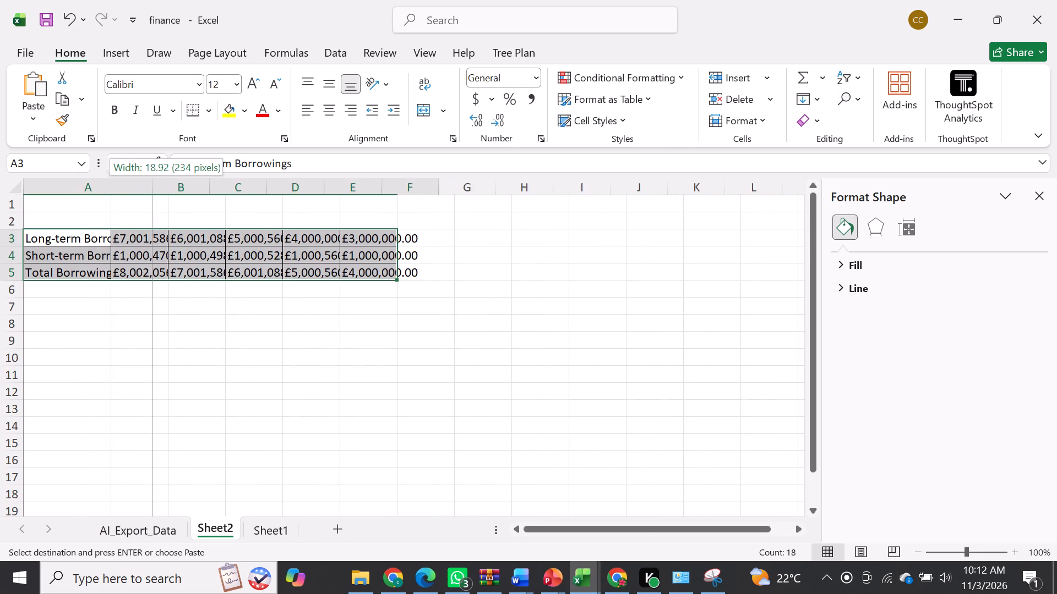
drag(160, 186, 160, 186)
drag(160, 186, 174, 188)
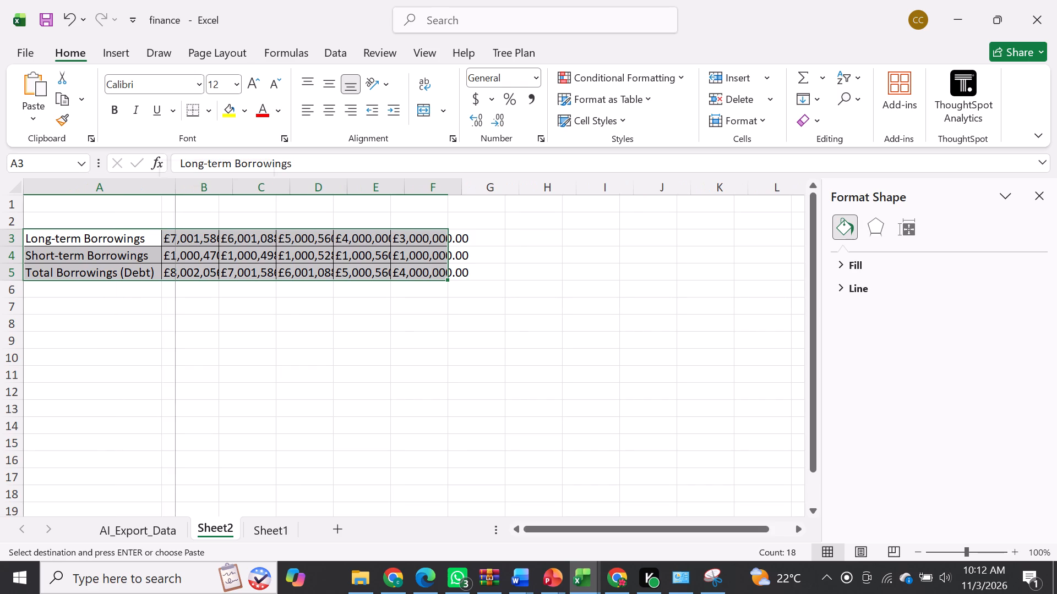
Enter the year headings 2026, 2027, 2028, 2029 and 2030 in cells B2 to F2 above the borrowings figures.
click(199, 215)
text(2026)
key(Right)
text(2027)
key(Right)
text(2028)
key(Right)
text(2028)
key(BackSpace)
key(9)
key(Right)
text(2030)
click(440, 446)
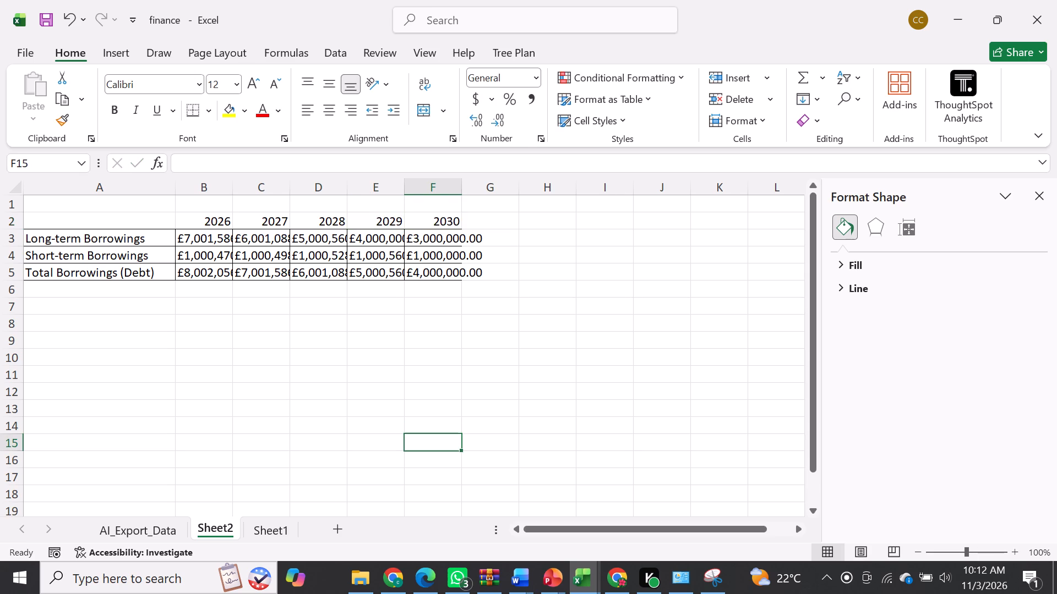
Widen columns B to F so the borrowings figures for 2026 to 2030 fit in full.
drag(233, 191, 257, 196)
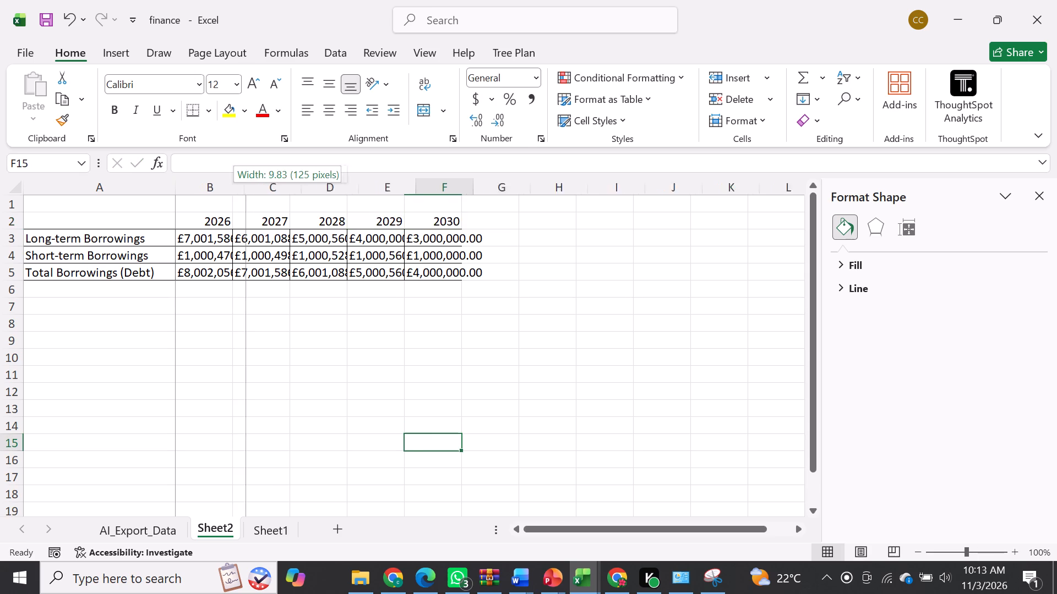
drag(257, 196, 259, 196)
drag(315, 191, 344, 197)
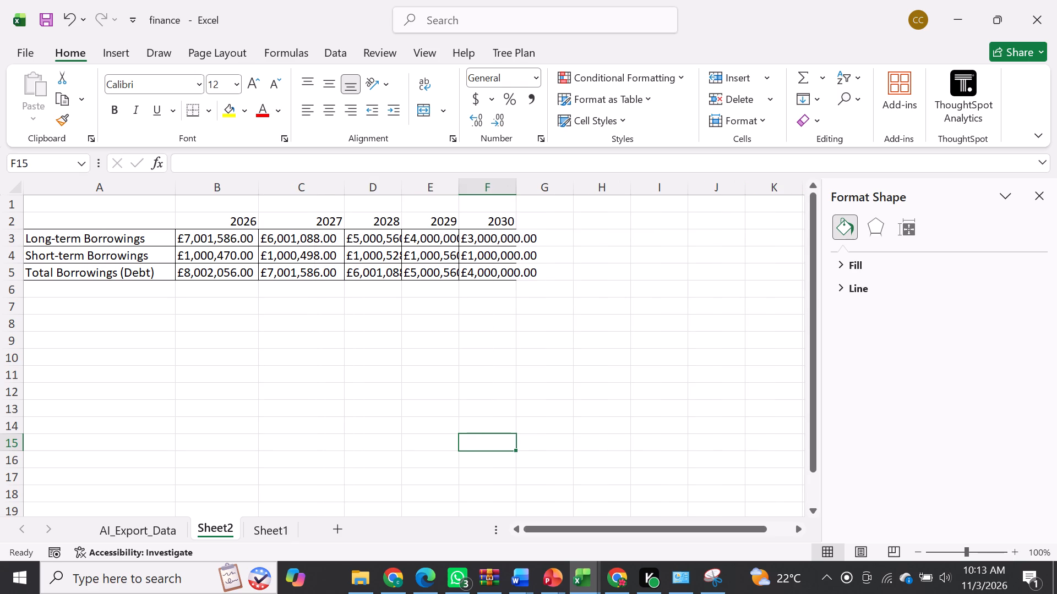
drag(401, 190, 428, 193)
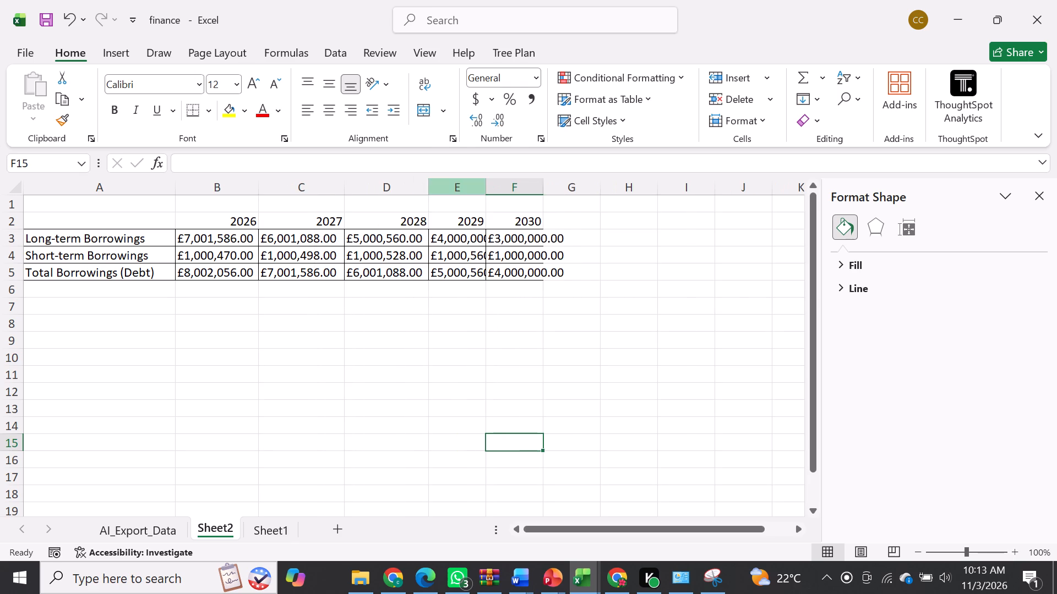
drag(486, 193, 517, 195)
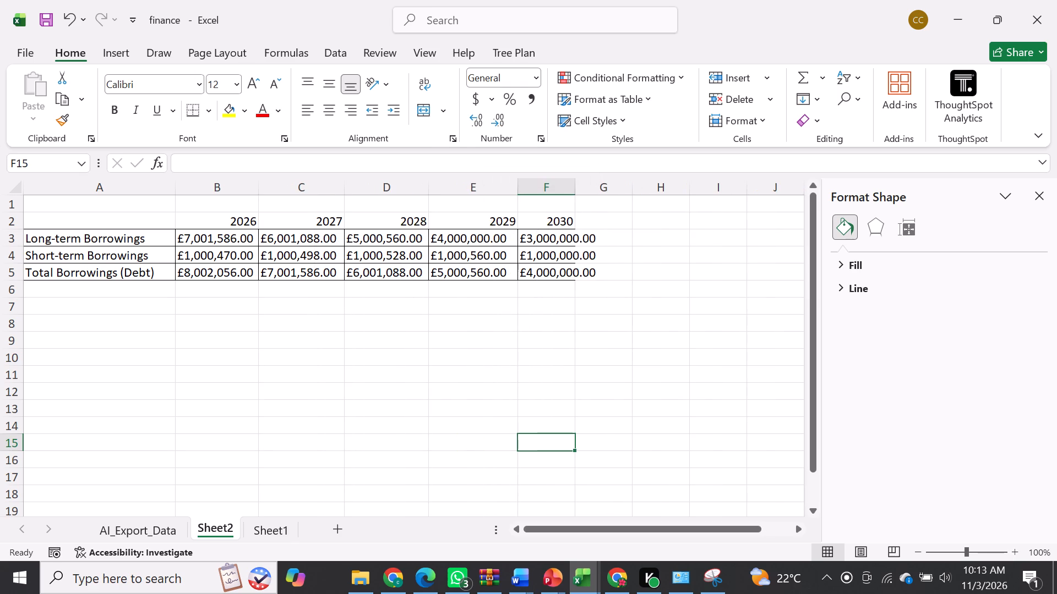
drag(573, 185, 611, 194)
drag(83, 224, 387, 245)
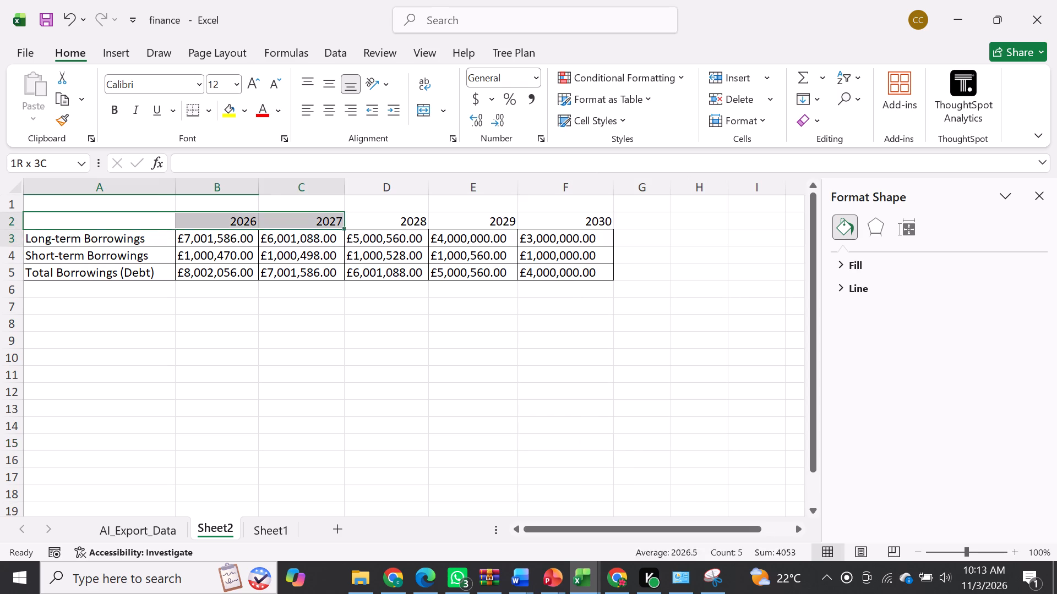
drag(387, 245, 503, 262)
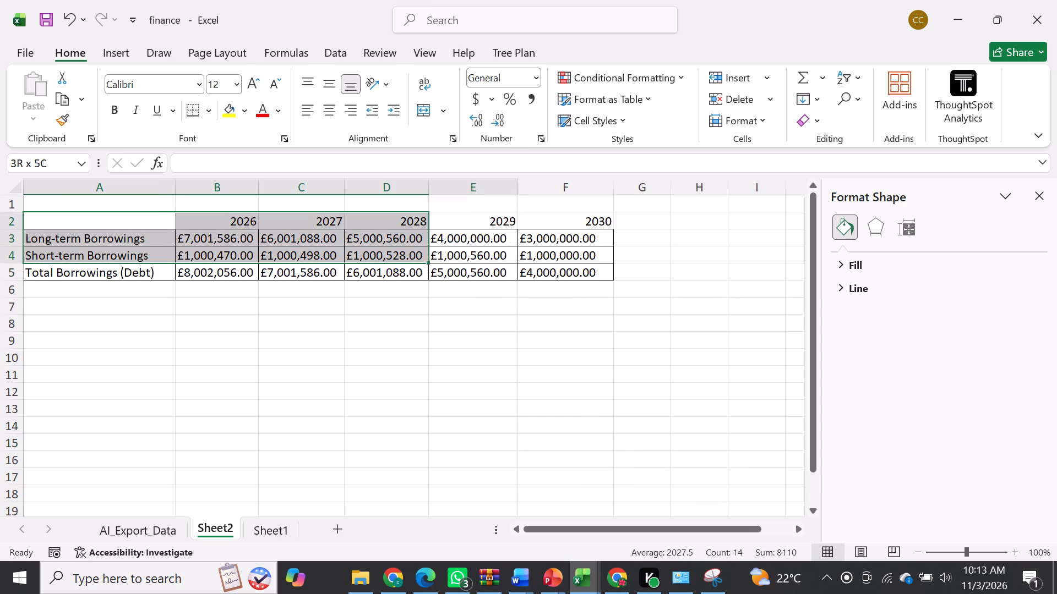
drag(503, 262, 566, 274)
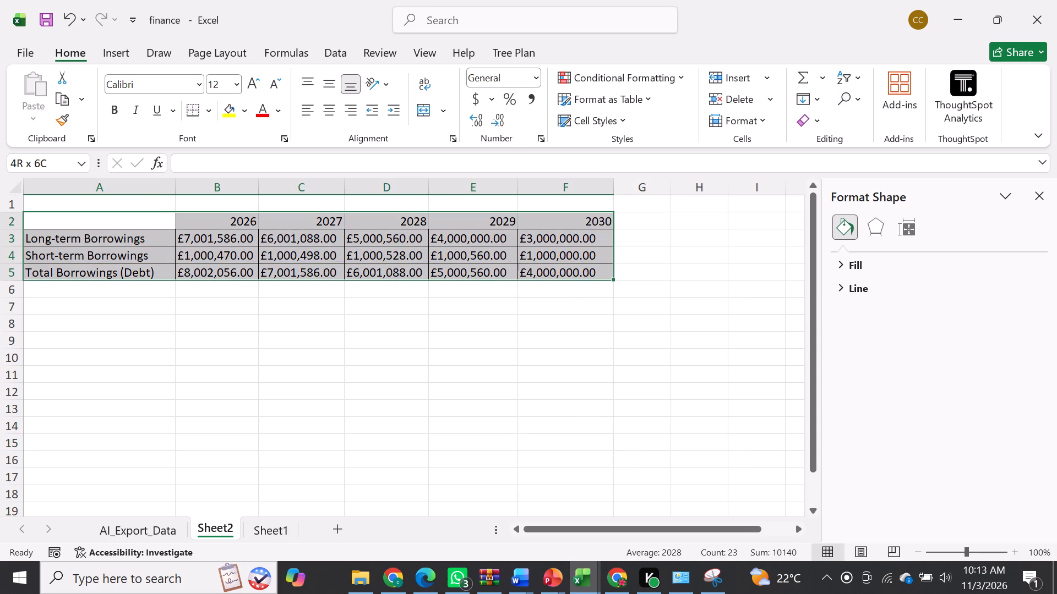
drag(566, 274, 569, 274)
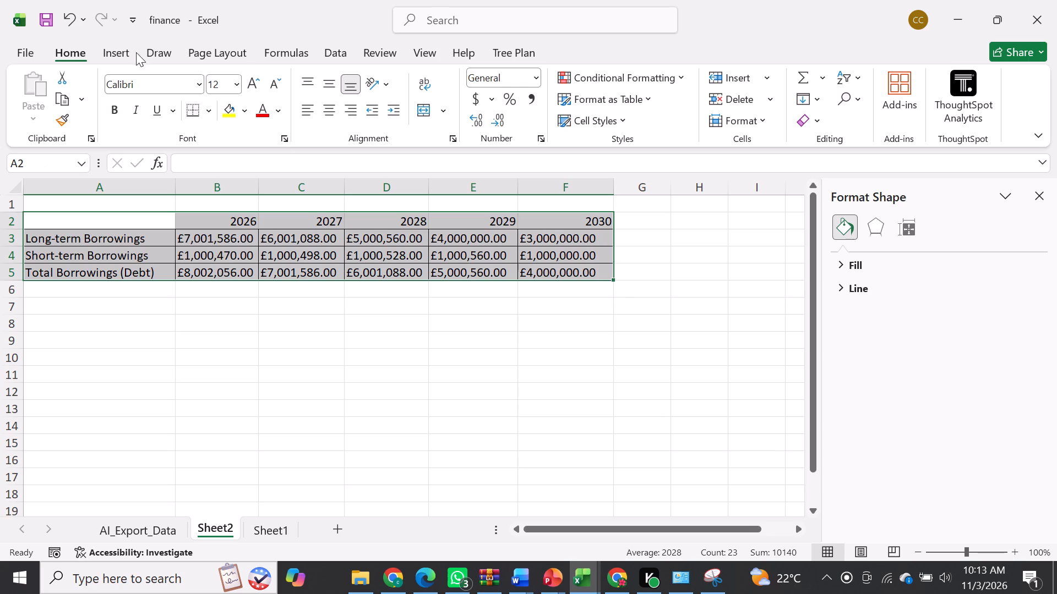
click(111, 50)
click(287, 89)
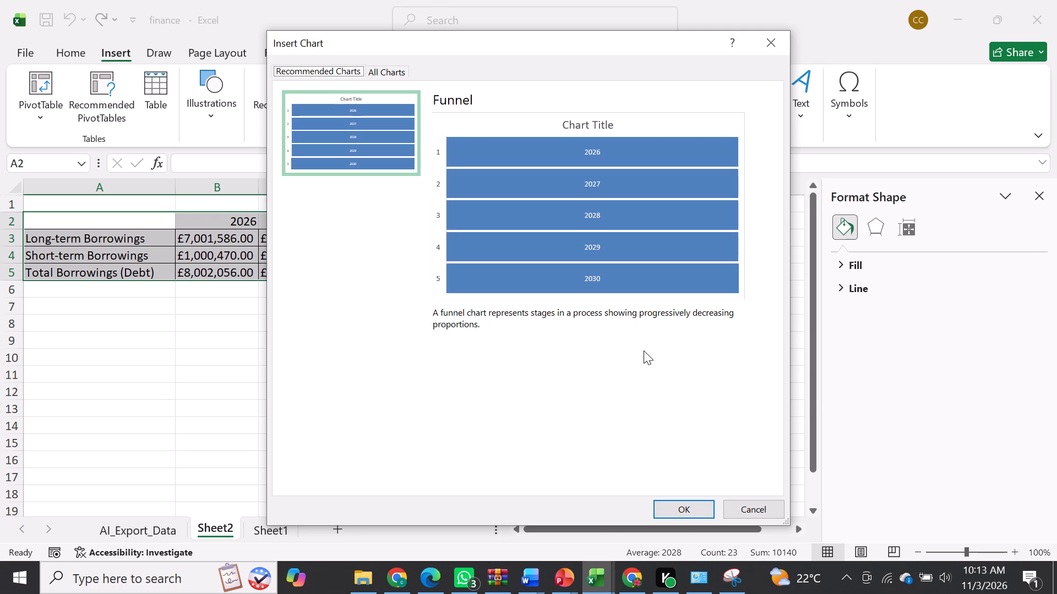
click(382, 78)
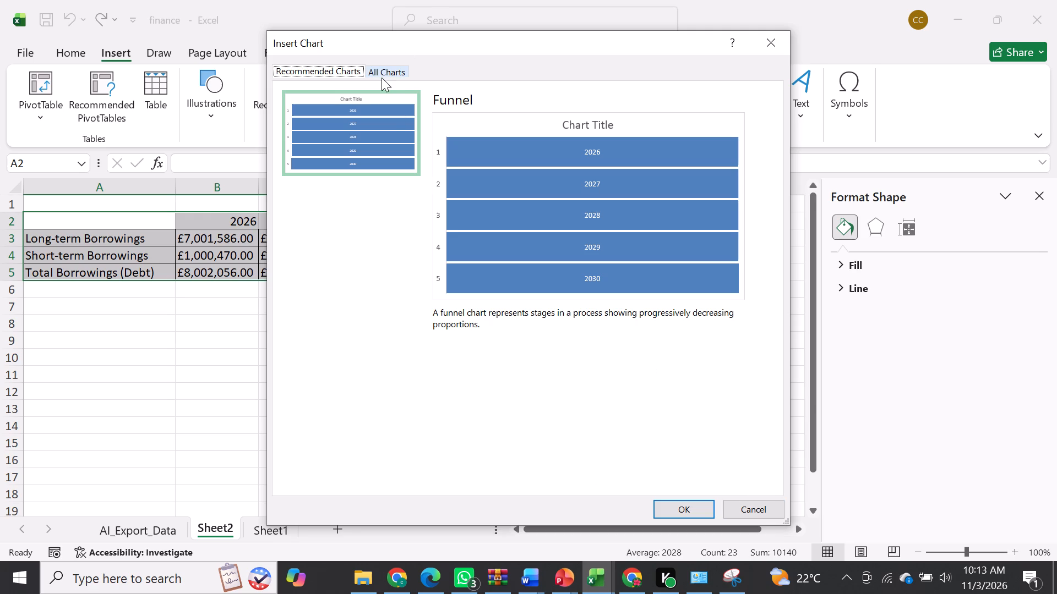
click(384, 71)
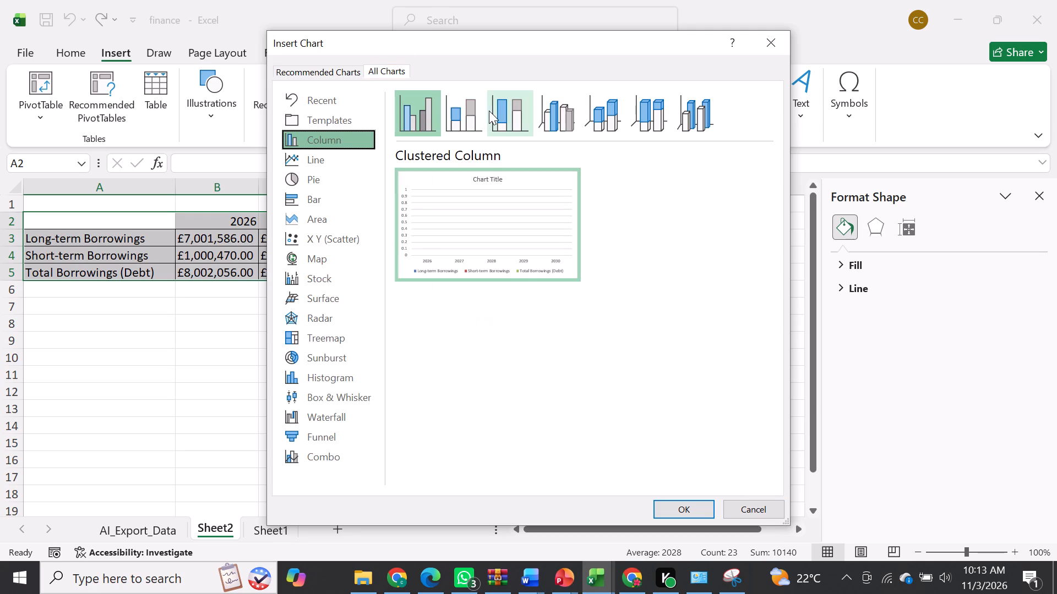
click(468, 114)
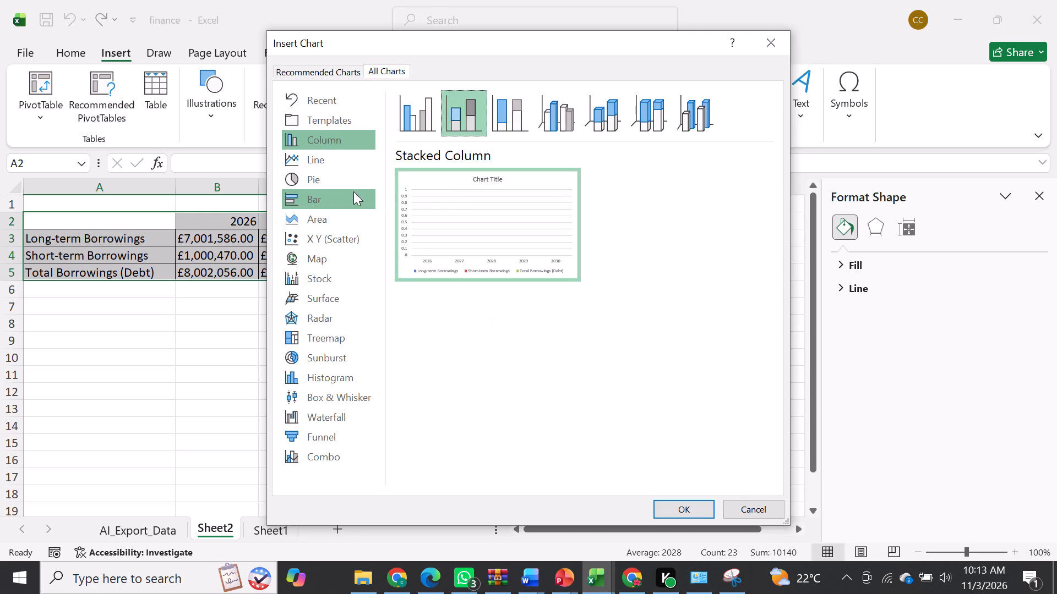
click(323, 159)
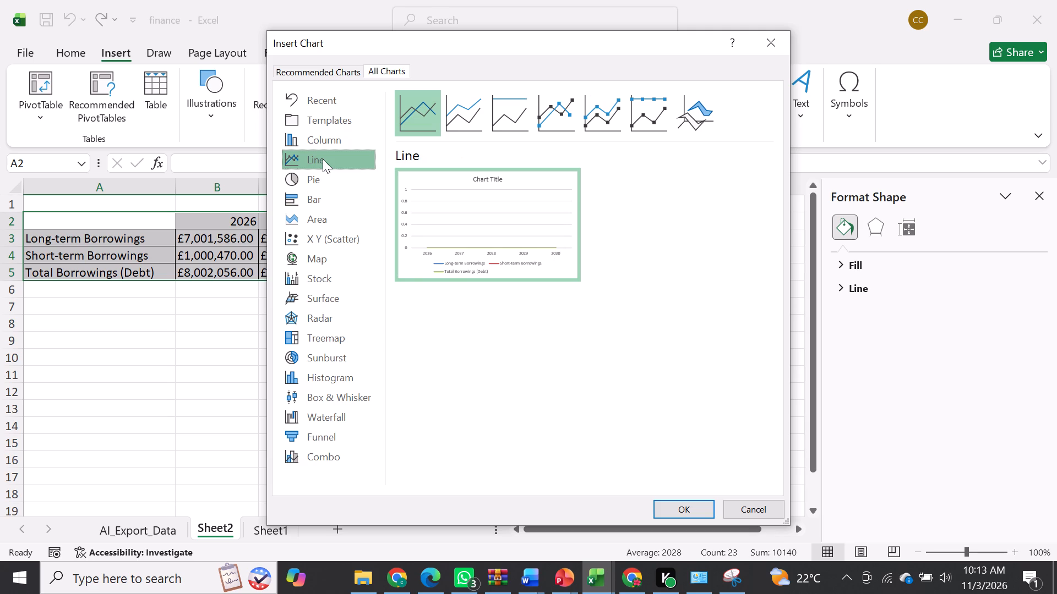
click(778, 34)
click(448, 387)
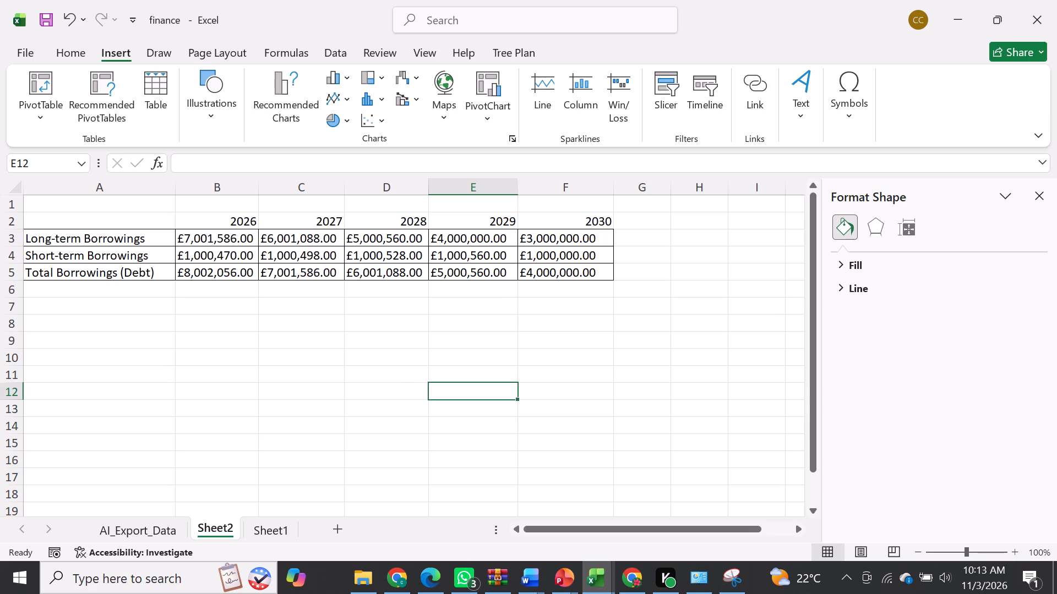
Copy the borrowings table A2:F5 and paste it transposed at A8, with years as rows and borrowing types as columns.
drag(79, 221, 603, 270)
right_click(603, 270)
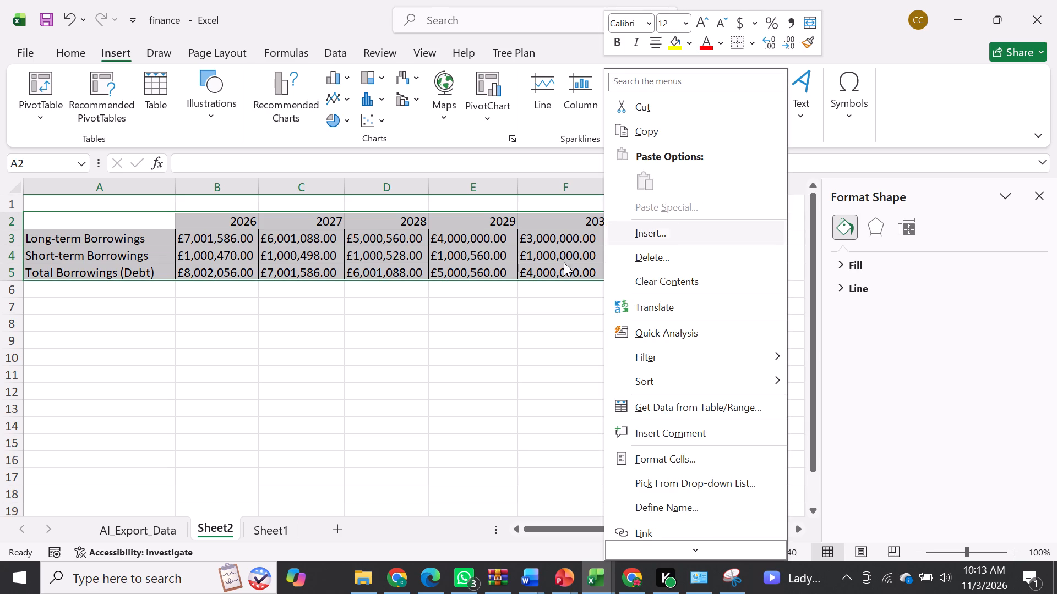
key(ctrl+c)
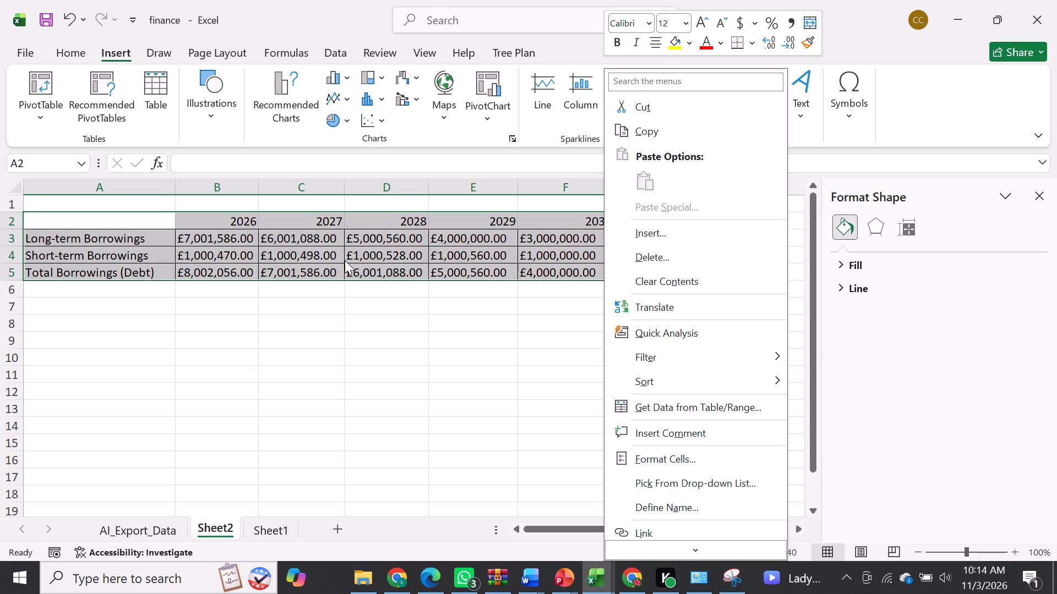
click(345, 260)
key(ctrl+c)
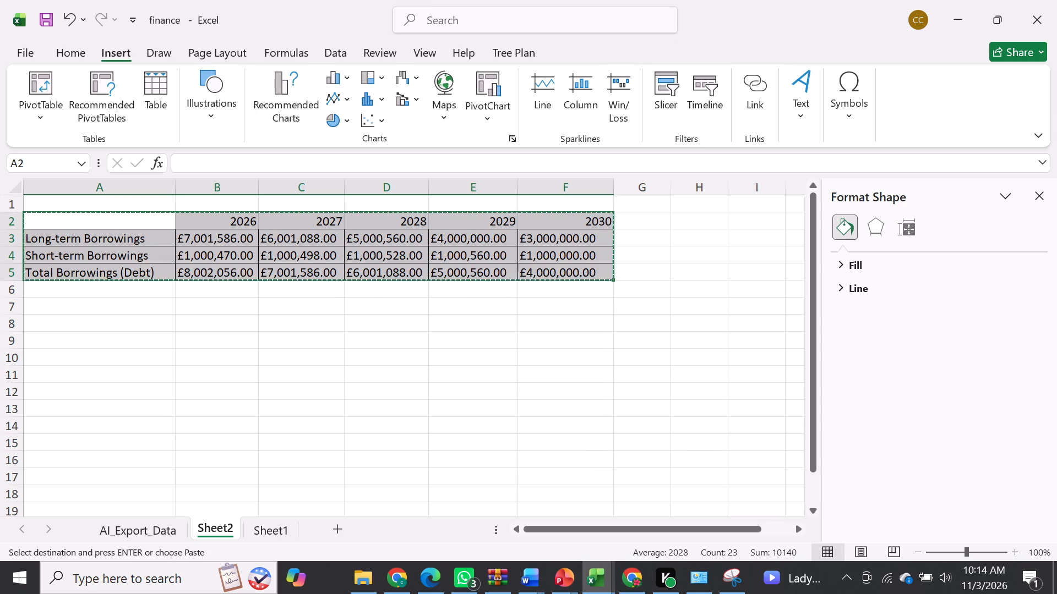
click(116, 323)
right_click(116, 323)
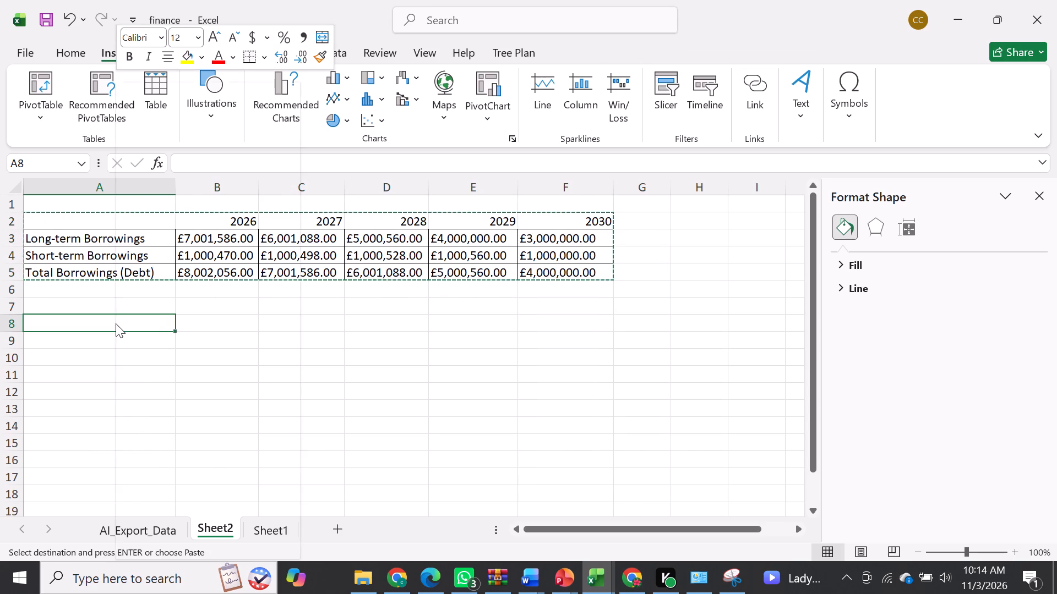
click(204, 225)
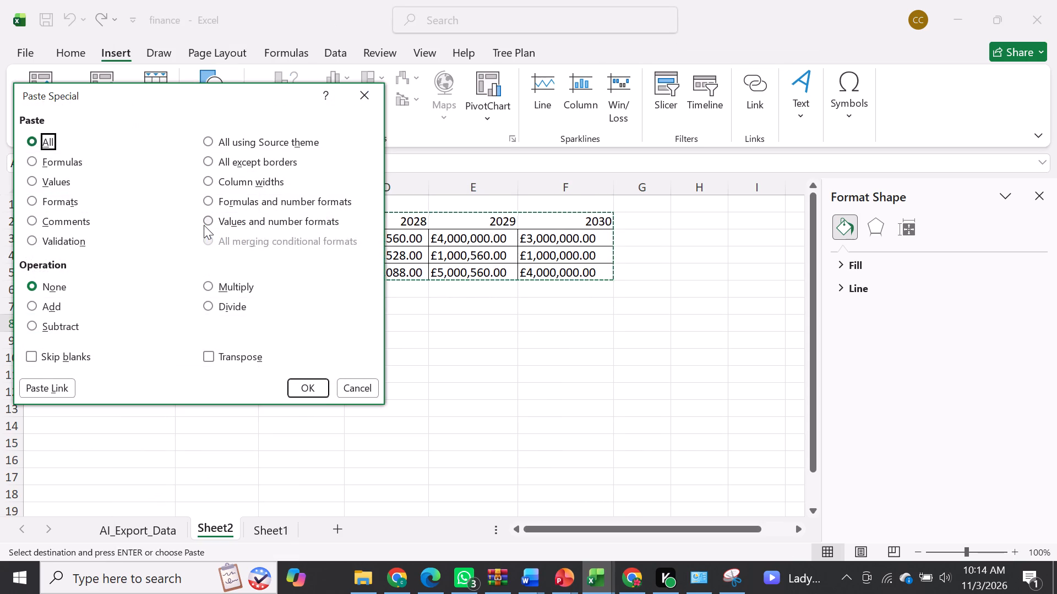
click(363, 95)
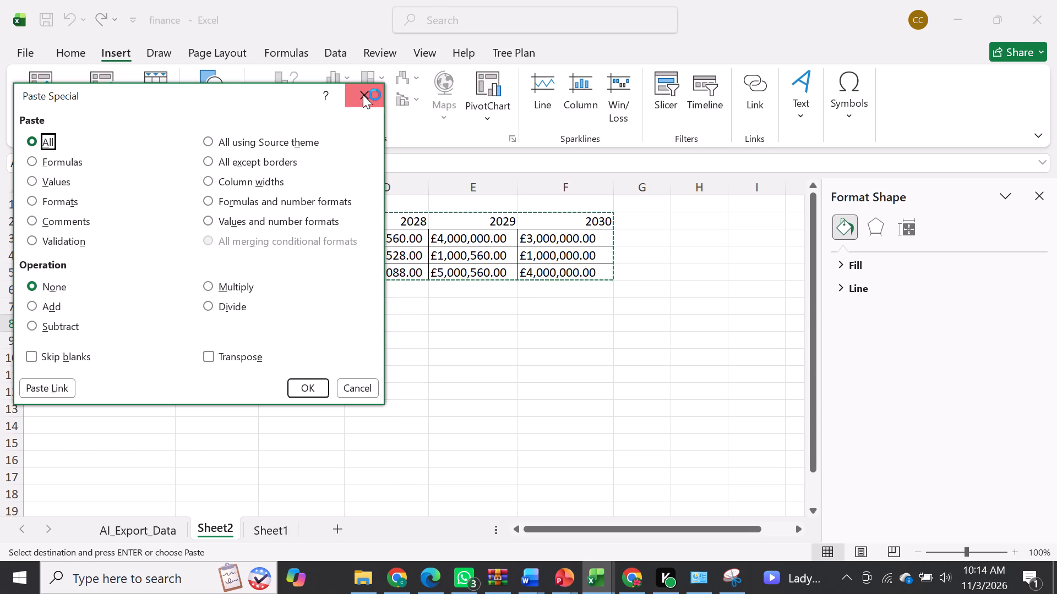
right_click(106, 323)
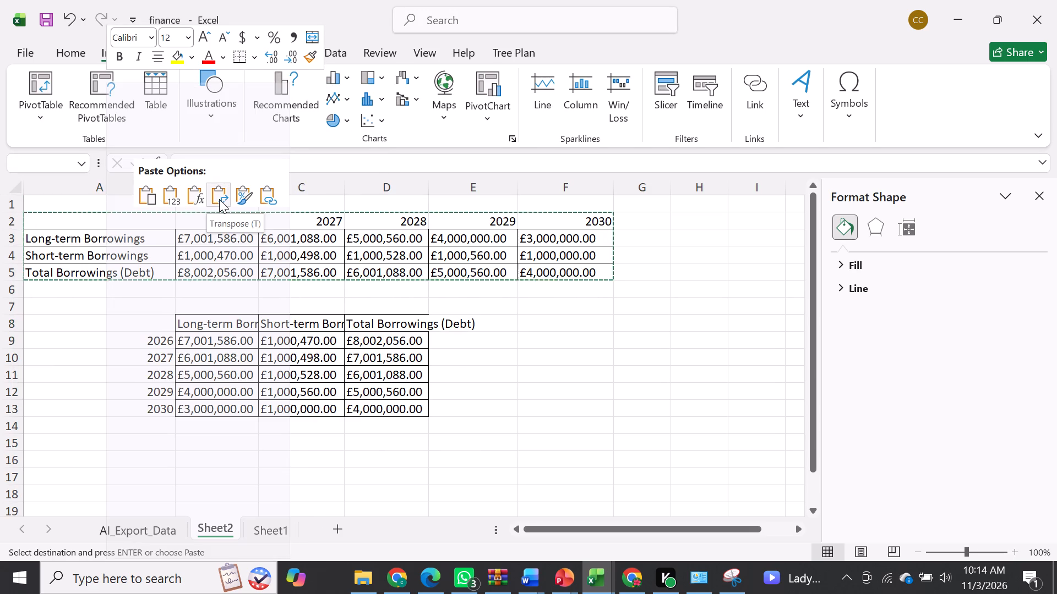
click(219, 199)
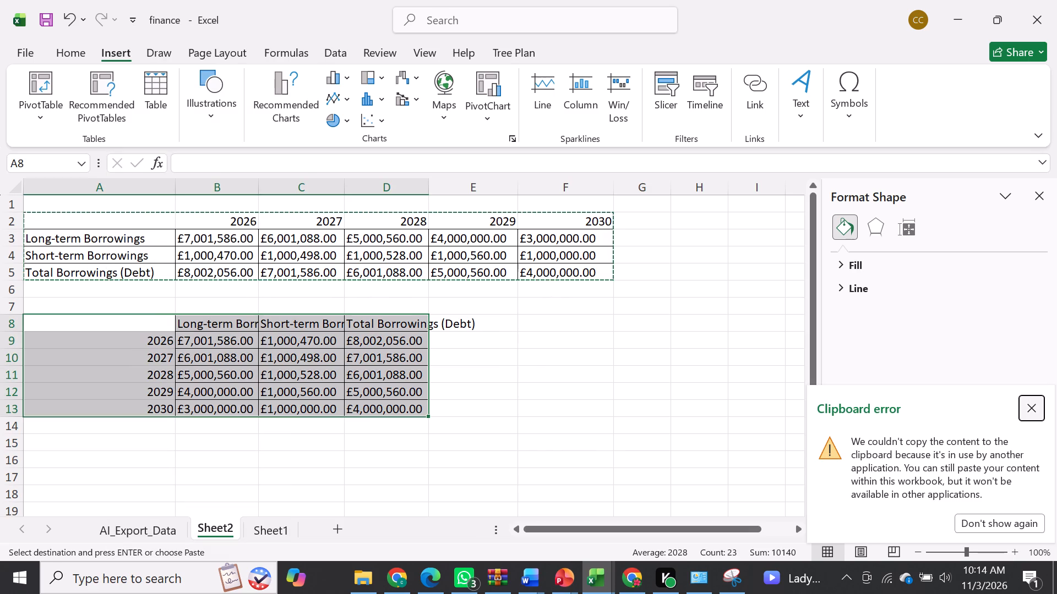
click(535, 424)
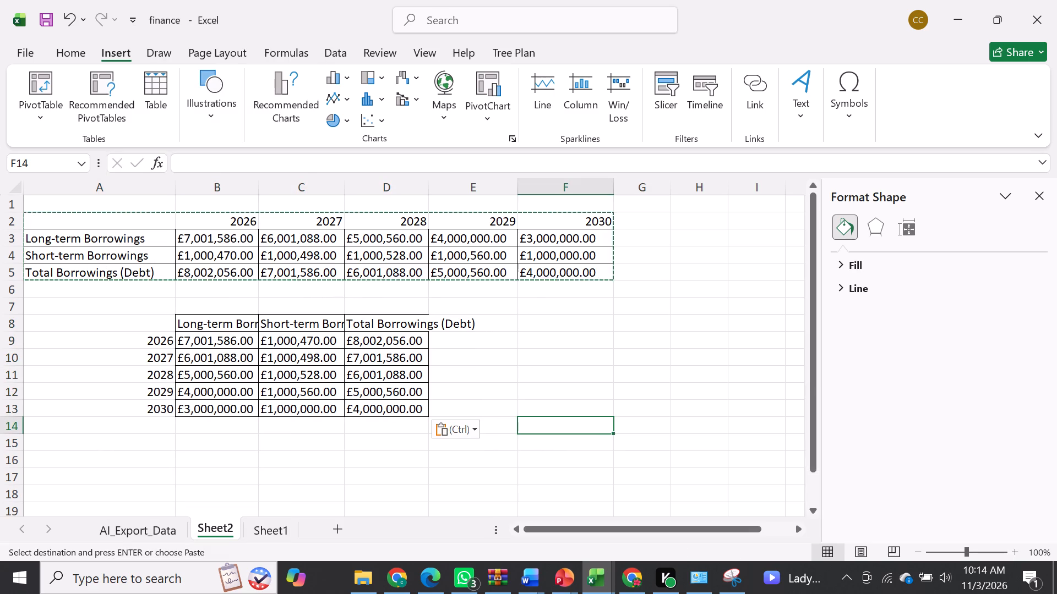
Widen columns B, C and D to fit the long-term, short-term and total borrowings headings of the transposed table.
drag(258, 187, 295, 188)
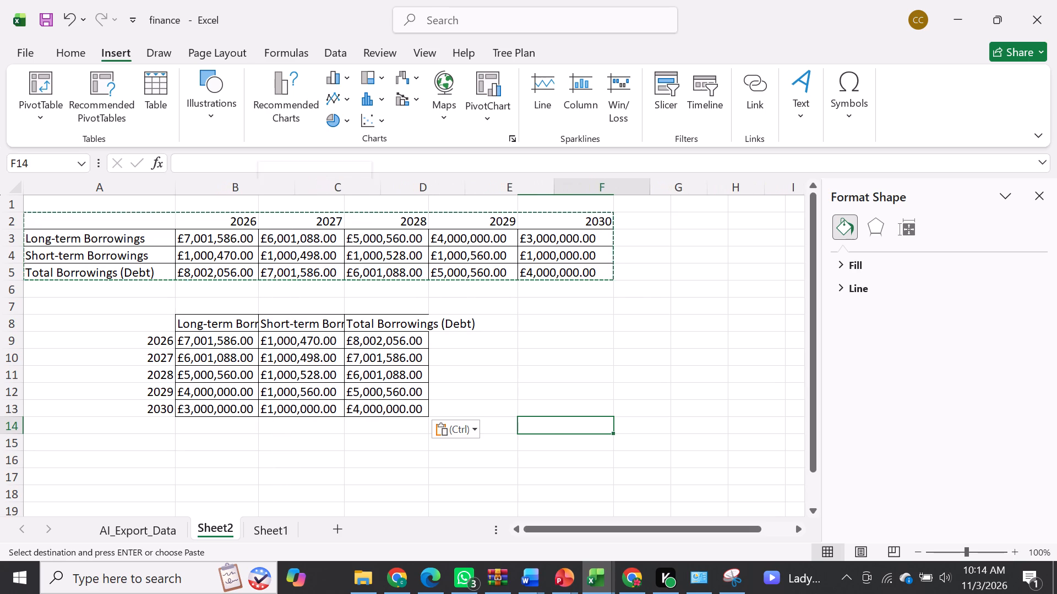
drag(295, 188, 307, 188)
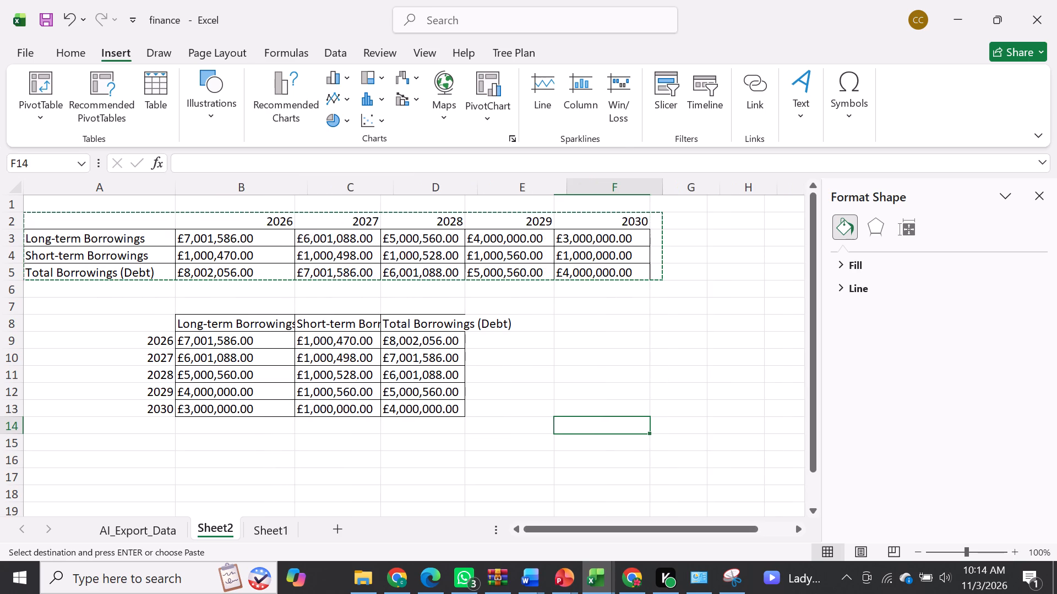
drag(393, 181, 432, 184)
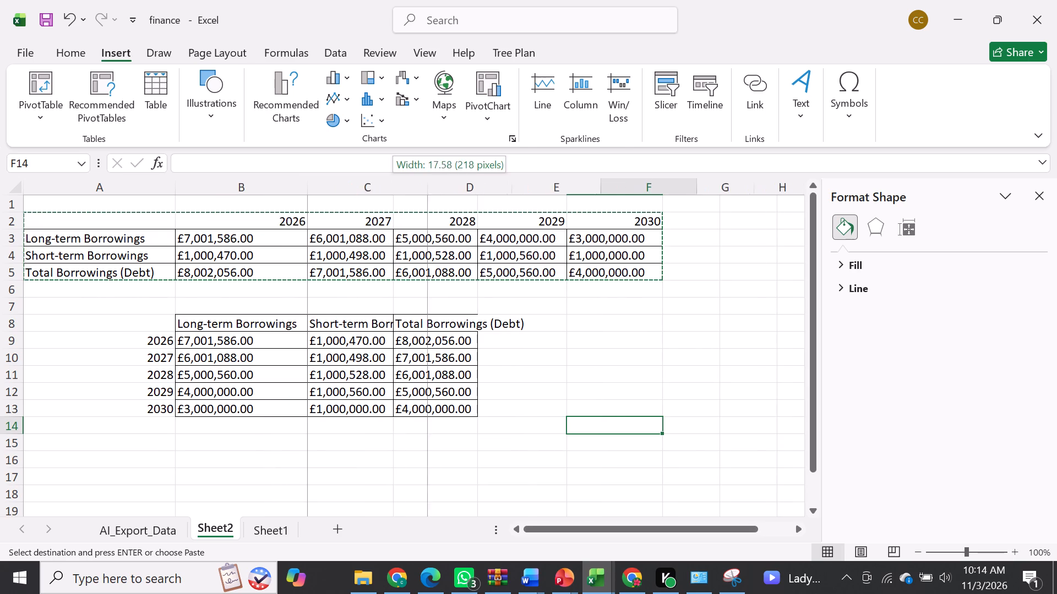
drag(432, 184, 443, 186)
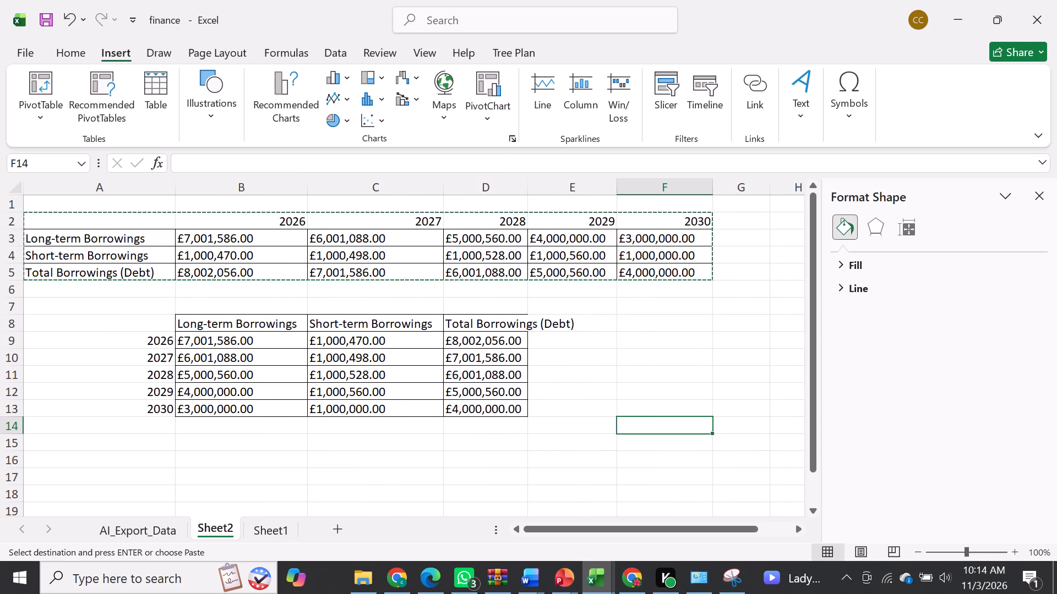
drag(526, 192, 585, 203)
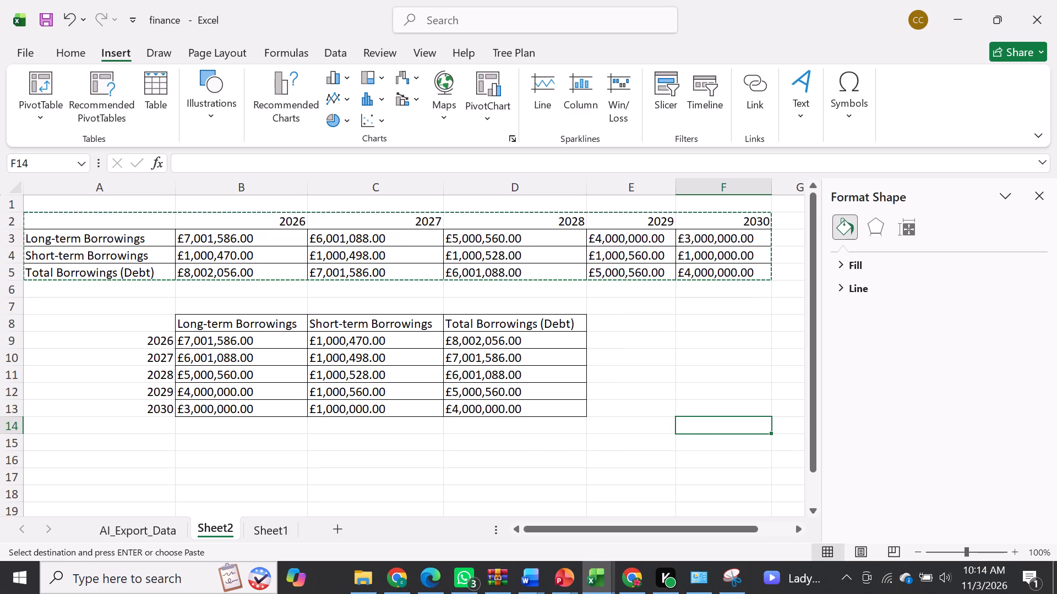
click(342, 463)
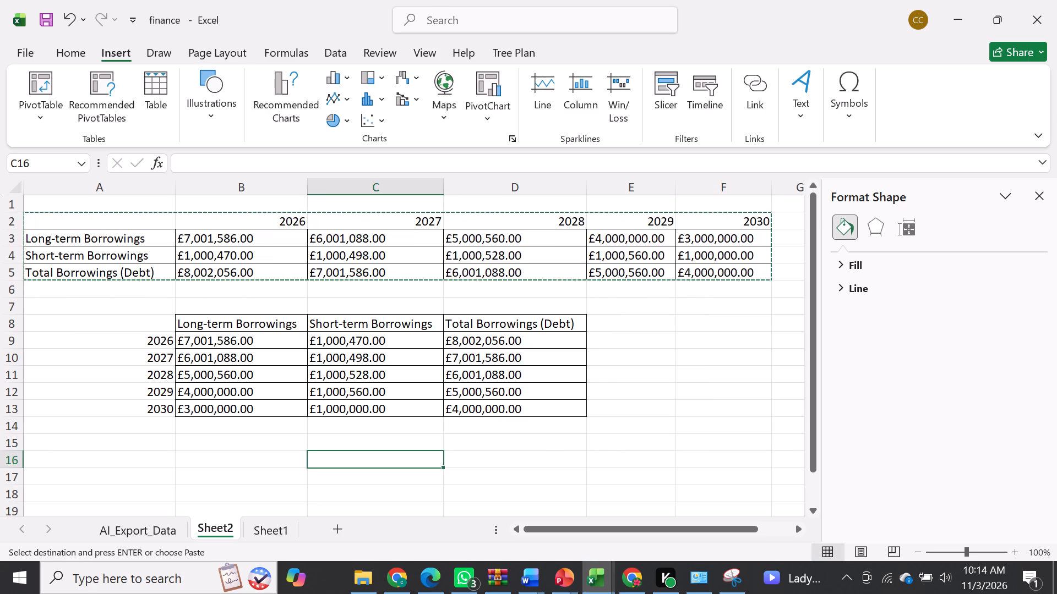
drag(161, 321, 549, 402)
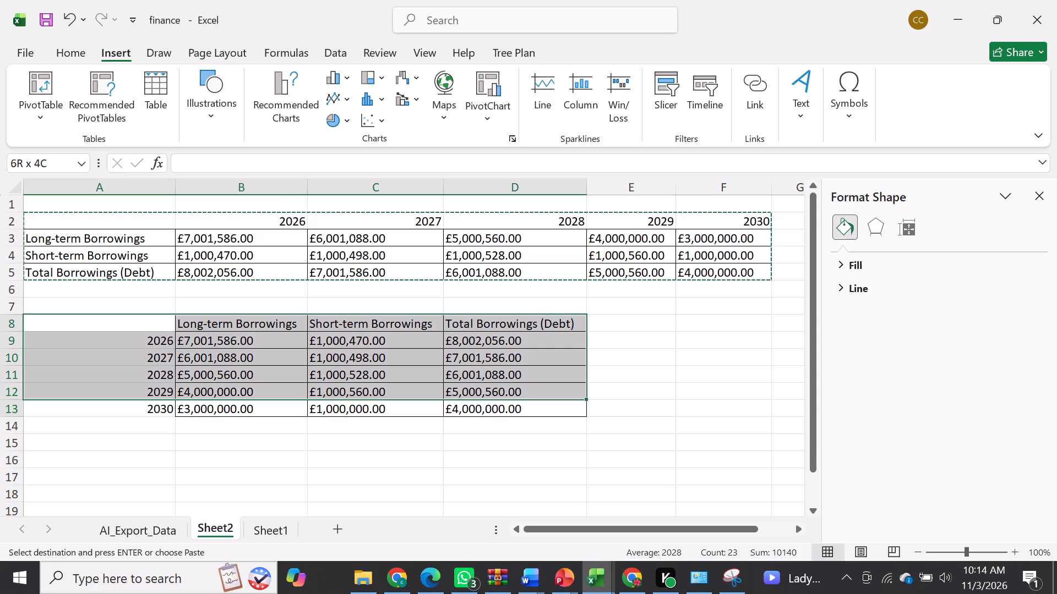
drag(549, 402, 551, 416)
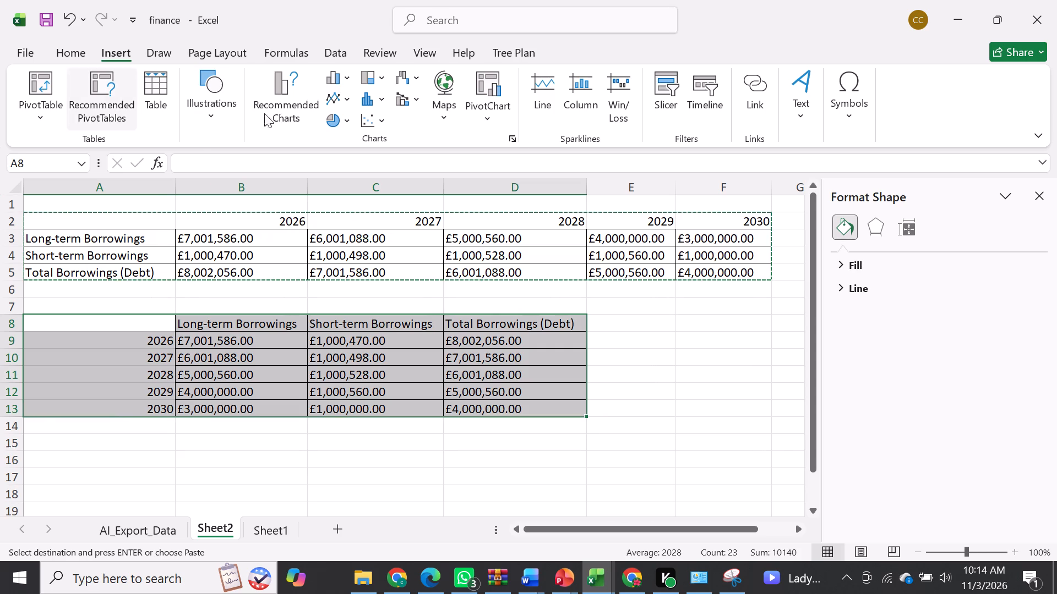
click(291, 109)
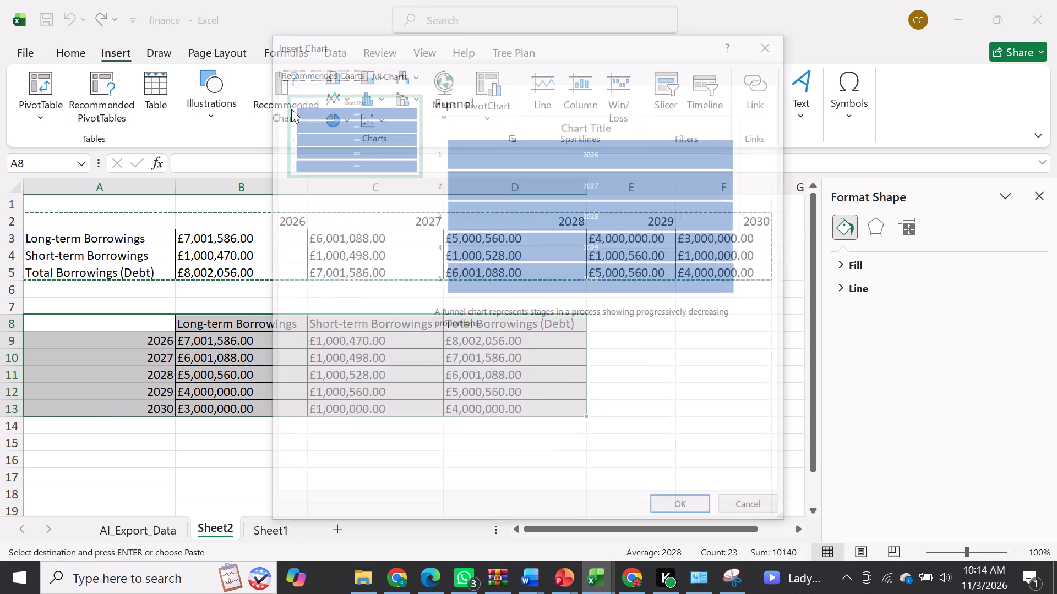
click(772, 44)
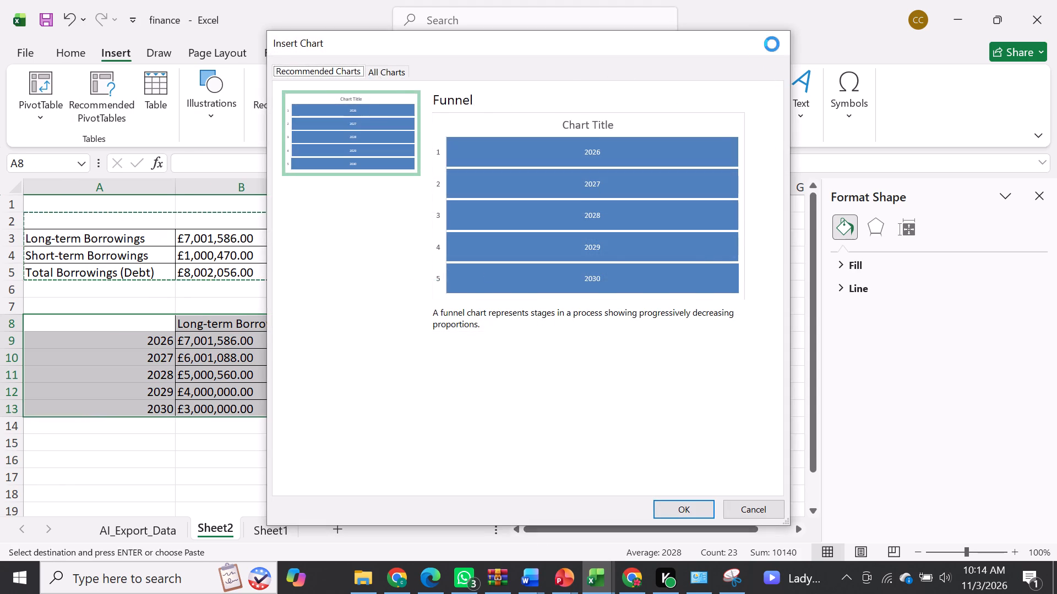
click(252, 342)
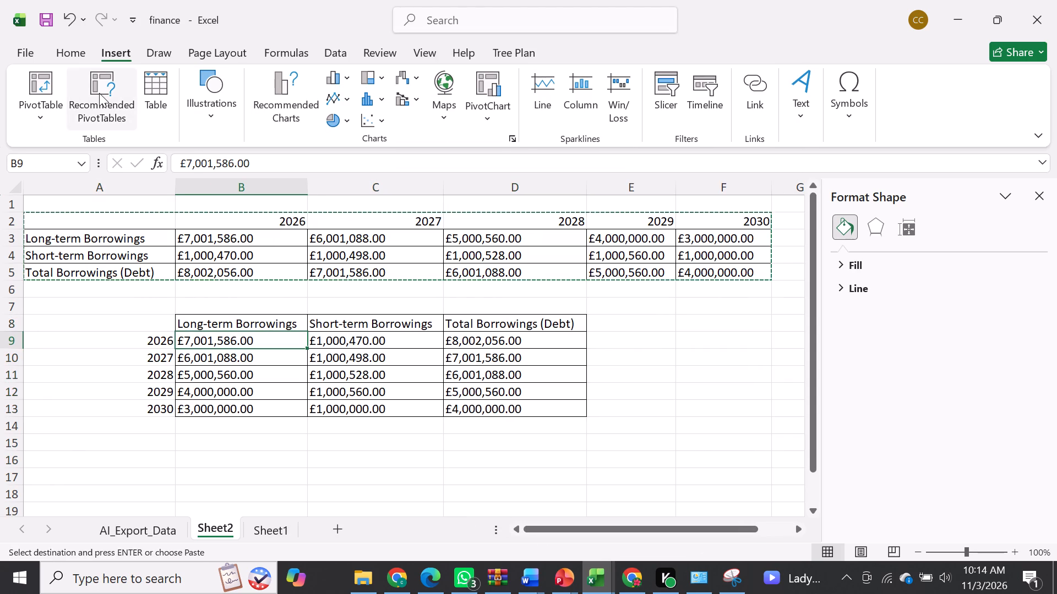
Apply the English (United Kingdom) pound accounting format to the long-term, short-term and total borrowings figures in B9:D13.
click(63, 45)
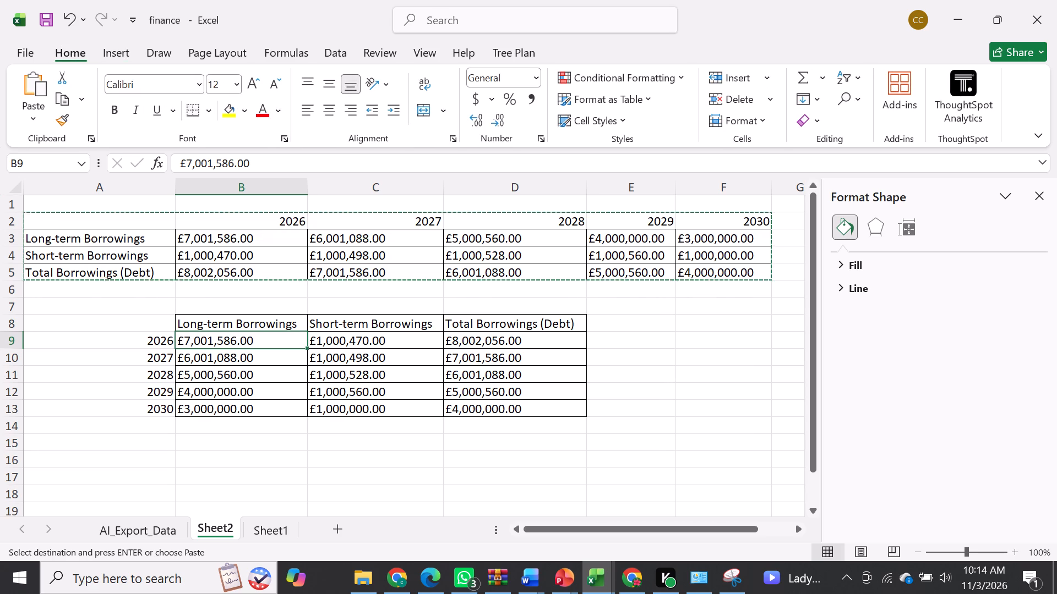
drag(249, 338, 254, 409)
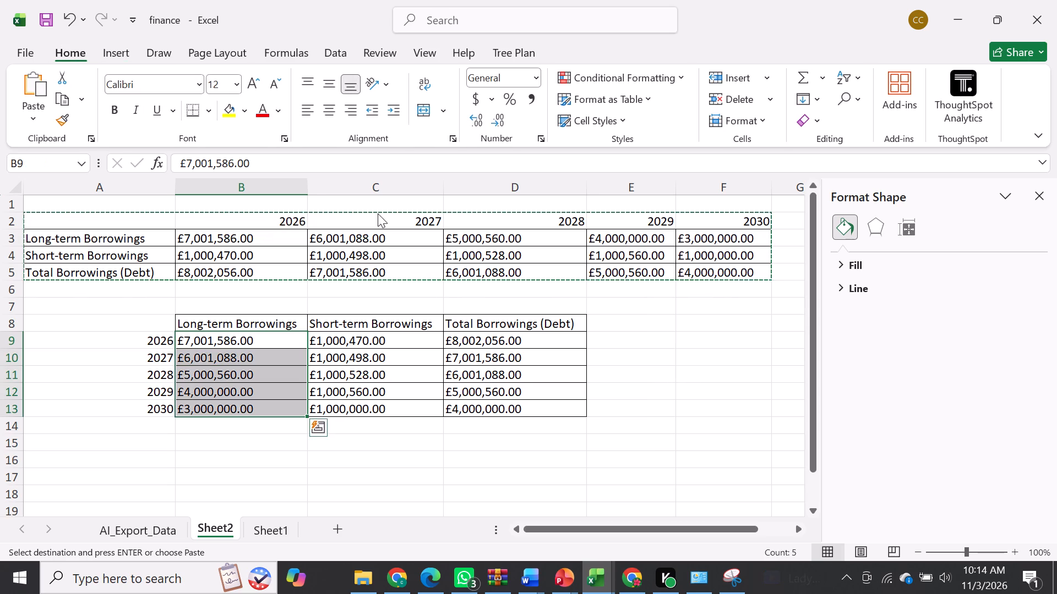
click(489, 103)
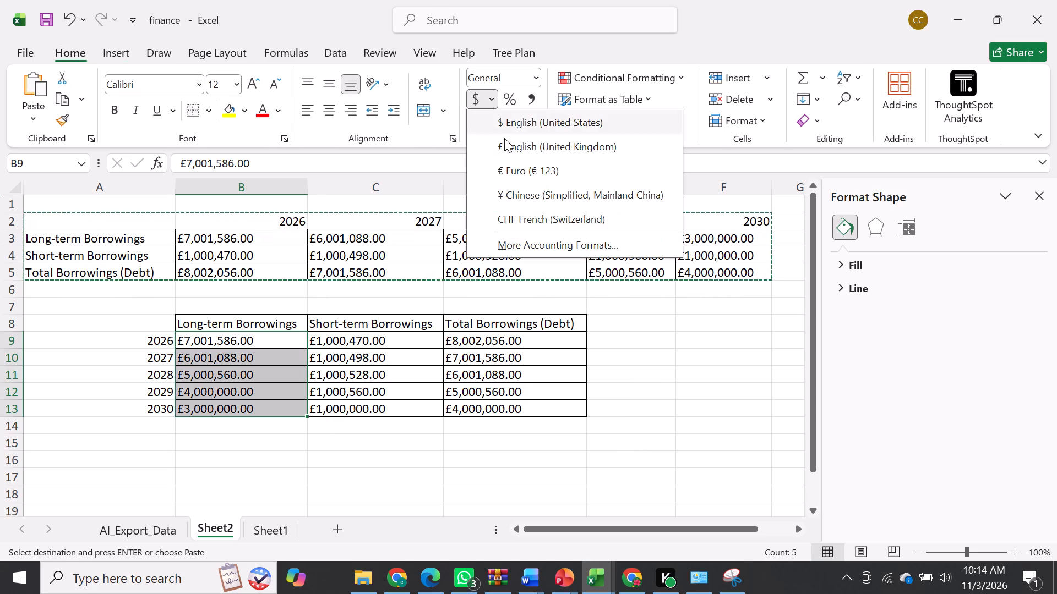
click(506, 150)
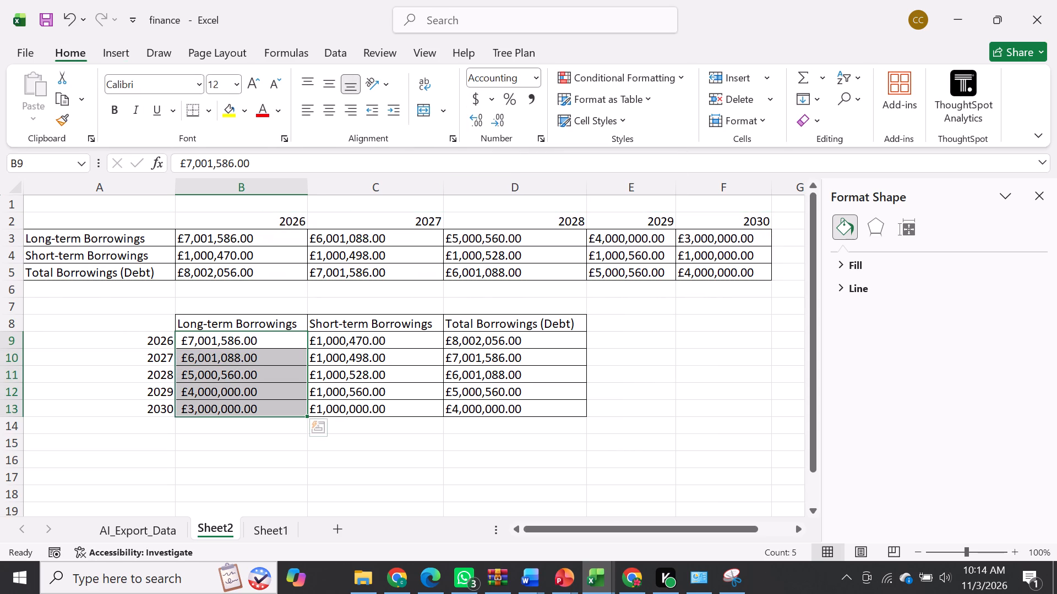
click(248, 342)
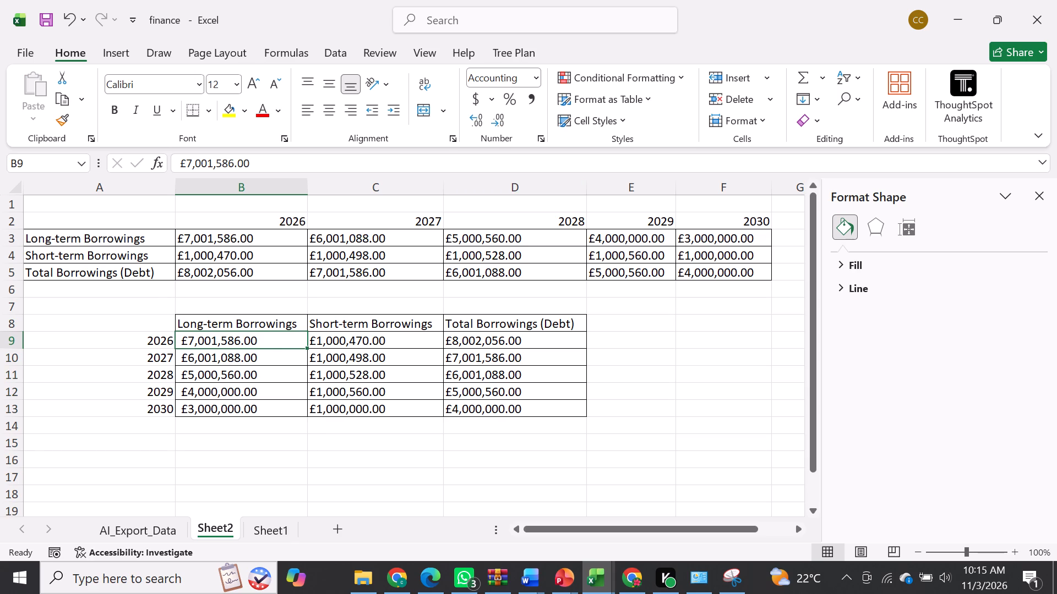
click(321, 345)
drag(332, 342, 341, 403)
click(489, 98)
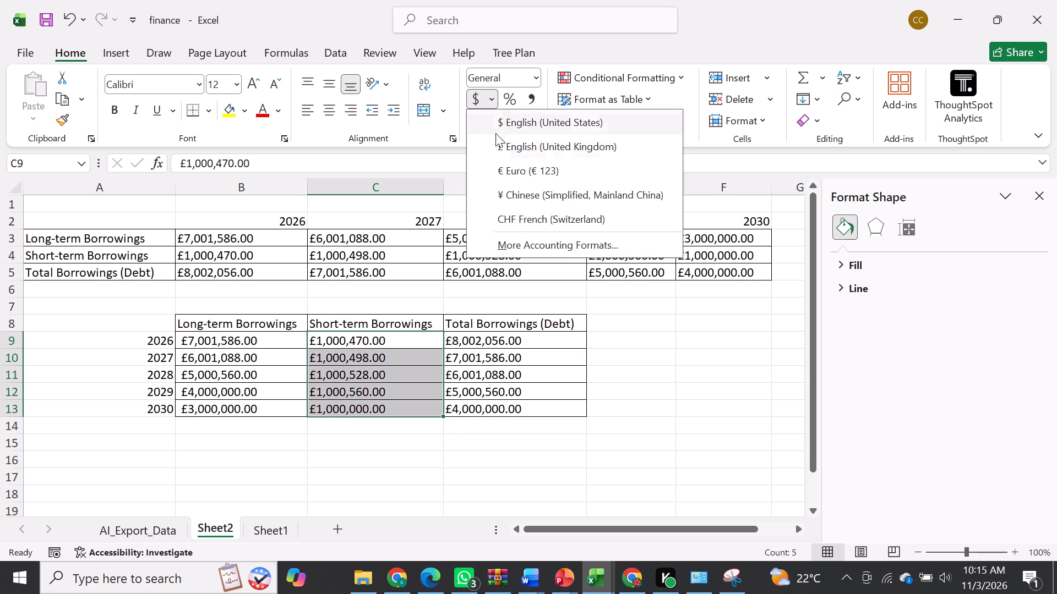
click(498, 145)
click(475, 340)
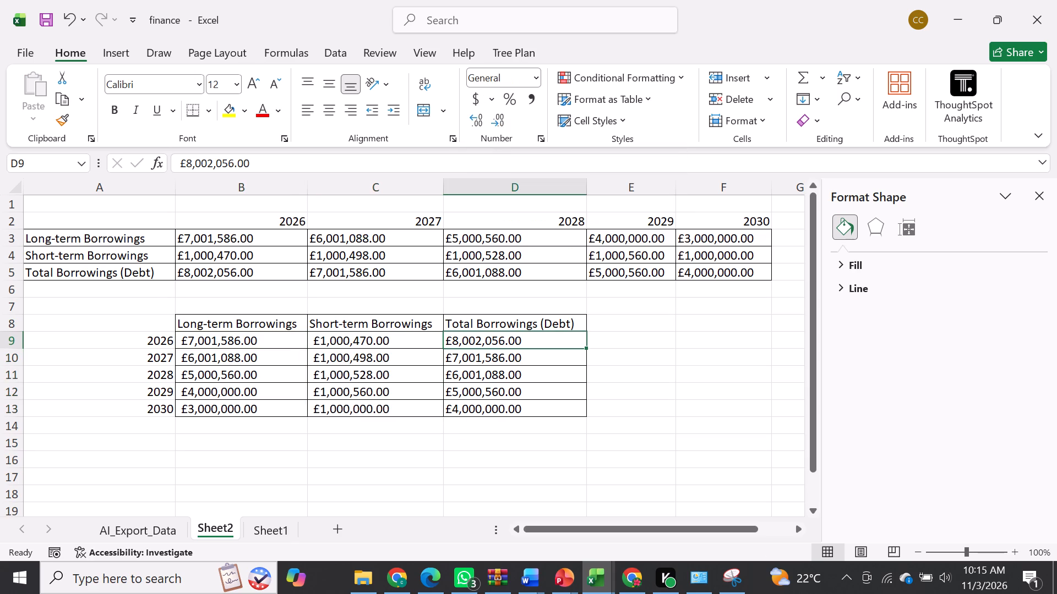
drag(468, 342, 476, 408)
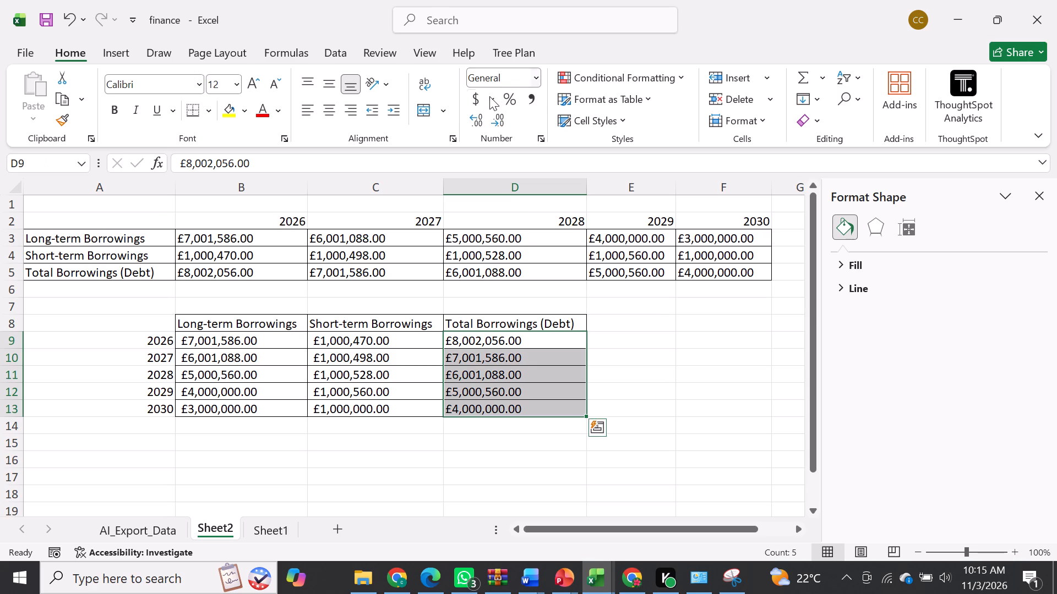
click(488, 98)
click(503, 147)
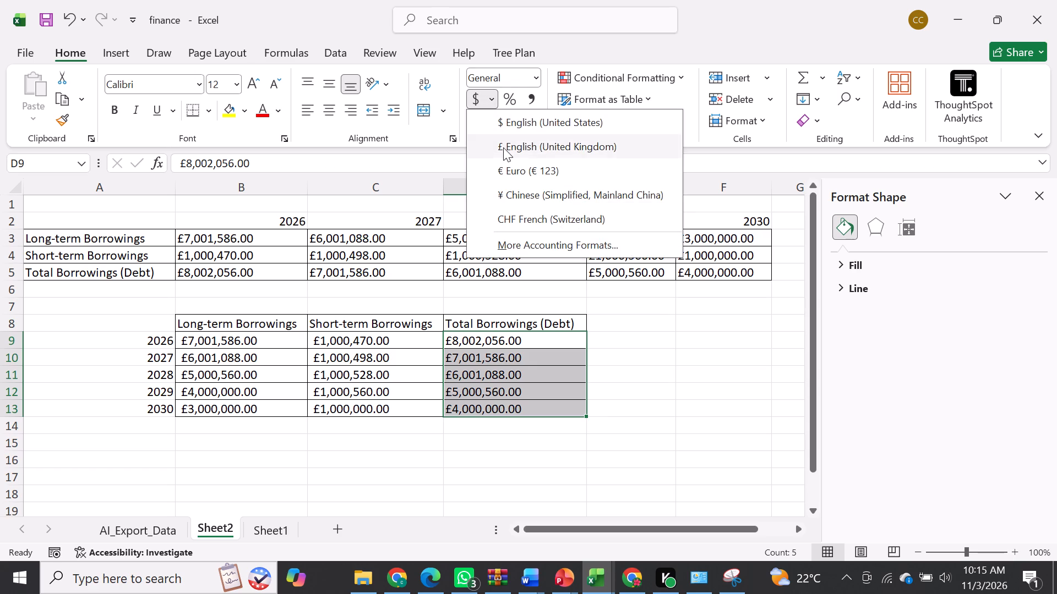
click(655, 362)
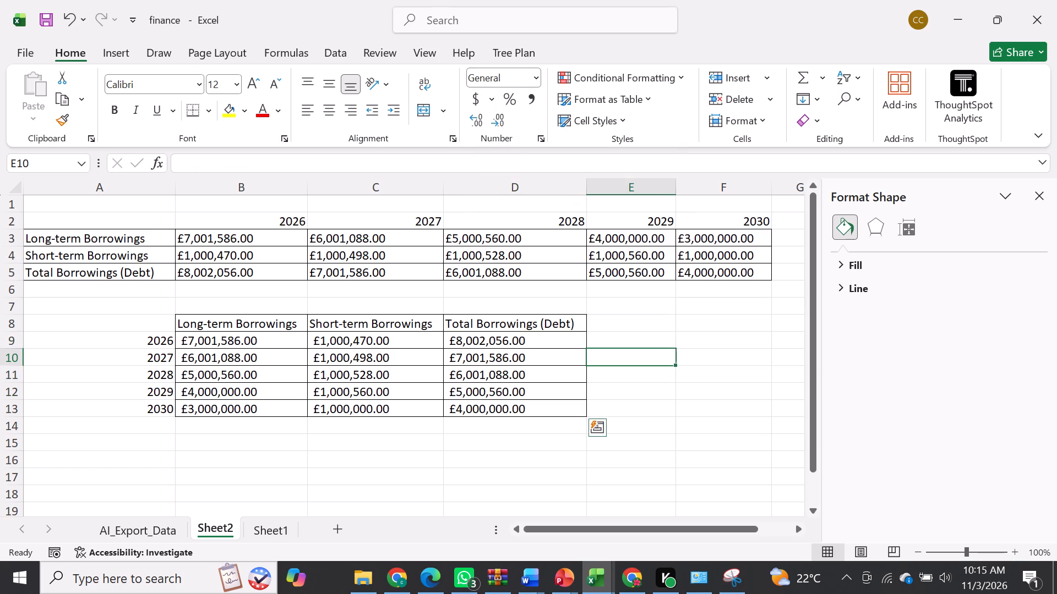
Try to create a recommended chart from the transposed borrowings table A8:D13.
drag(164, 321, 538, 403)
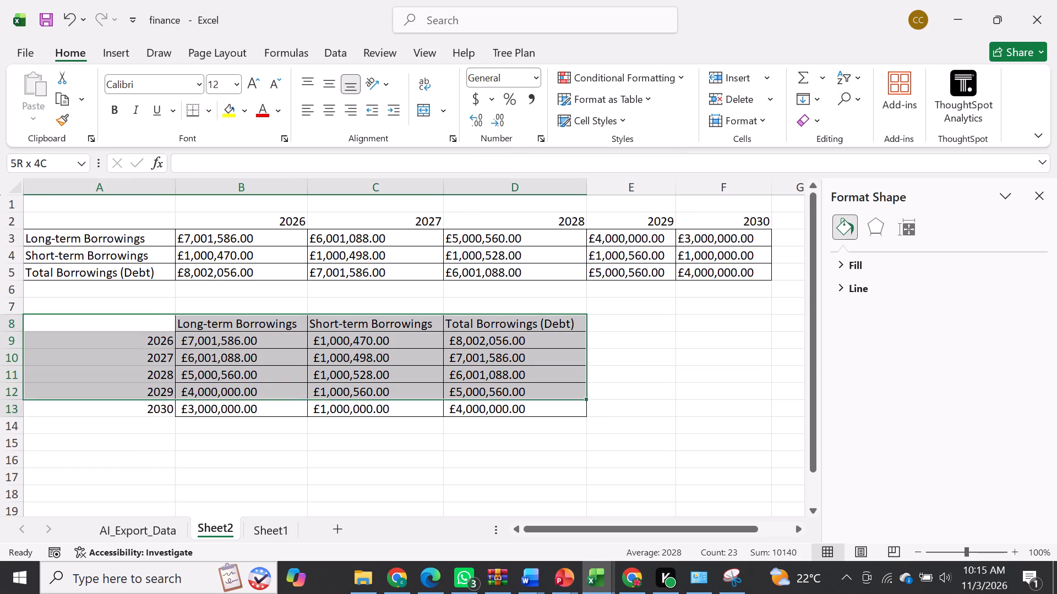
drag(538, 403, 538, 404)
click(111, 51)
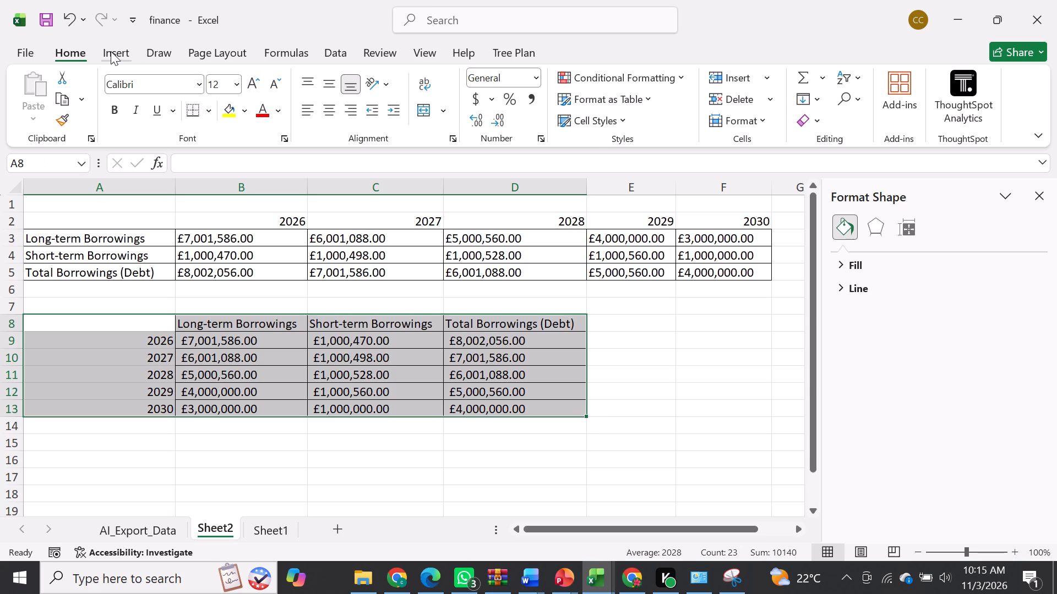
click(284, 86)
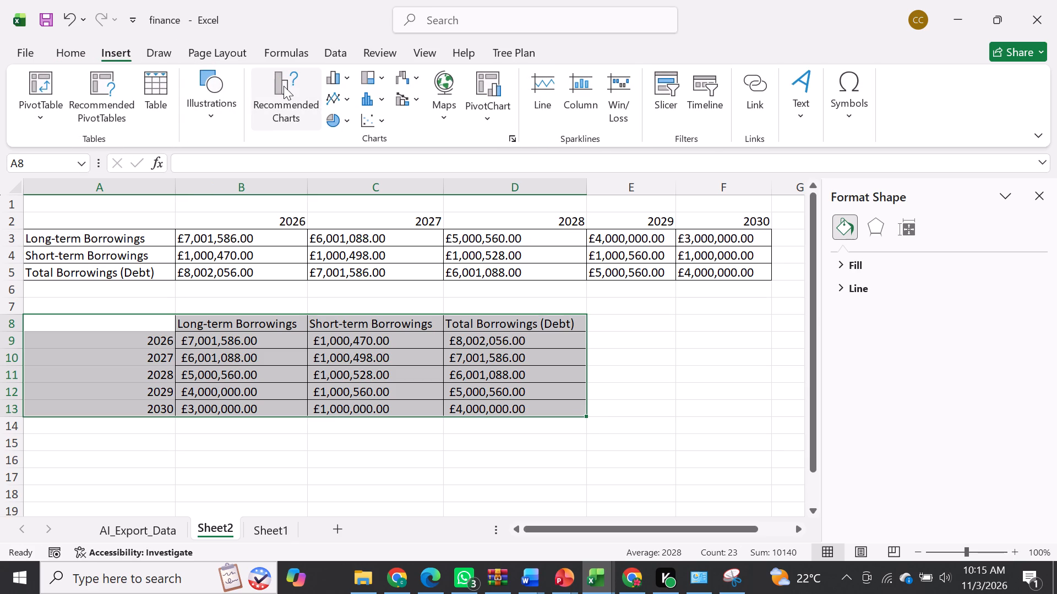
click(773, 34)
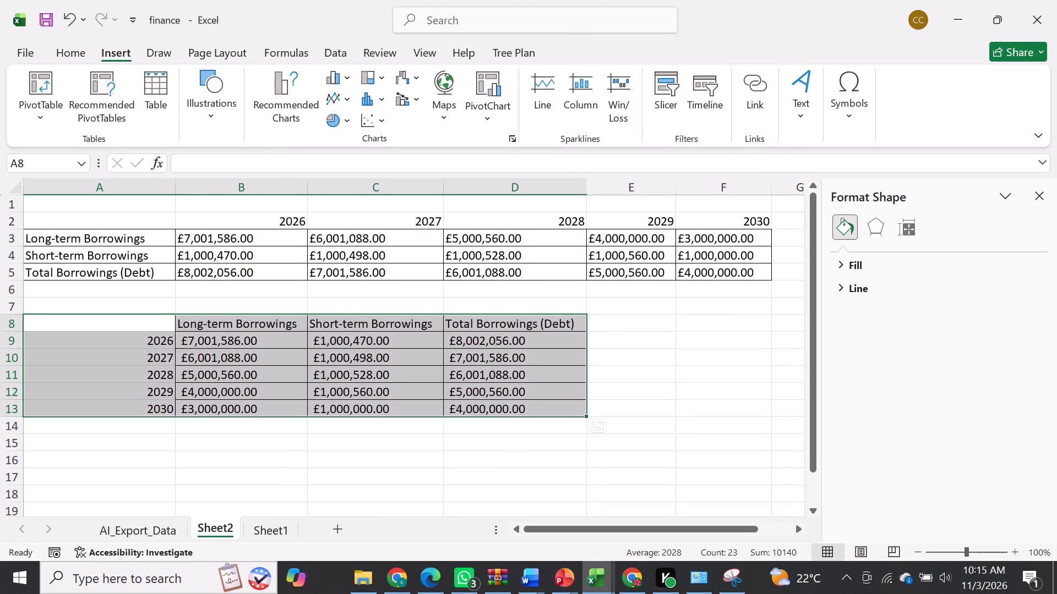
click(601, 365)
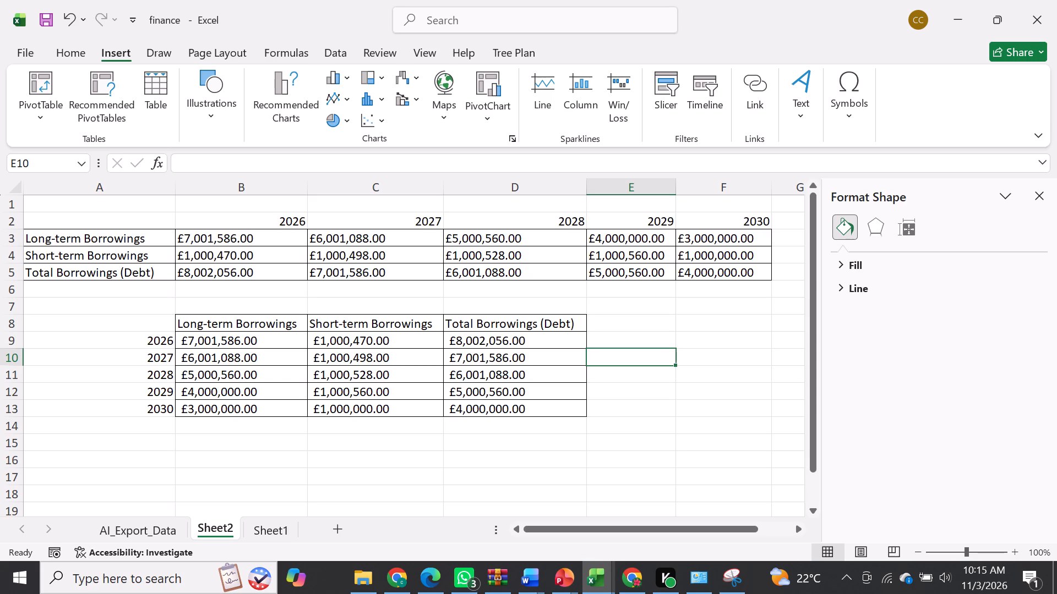
Apply the Normal cell style to the whole transposed borrowings table A8:D13.
click(206, 329)
drag(152, 324, 555, 415)
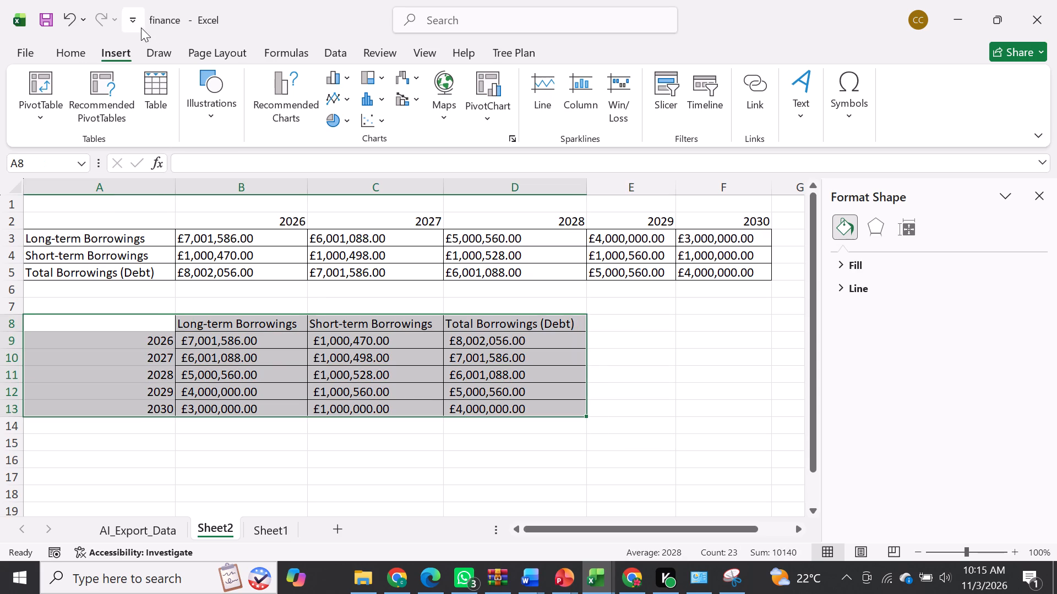
click(57, 46)
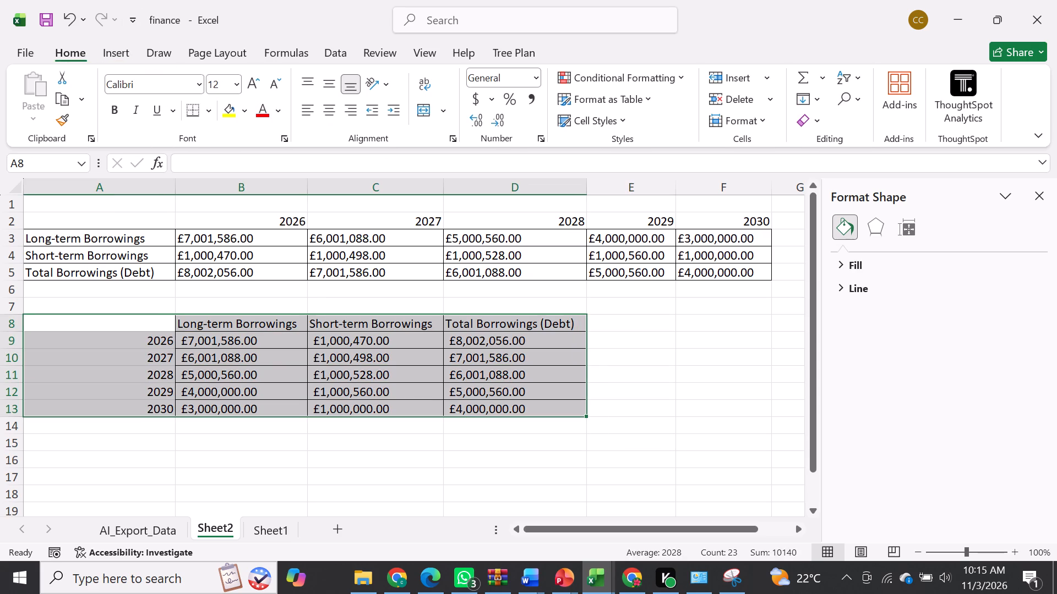
click(620, 124)
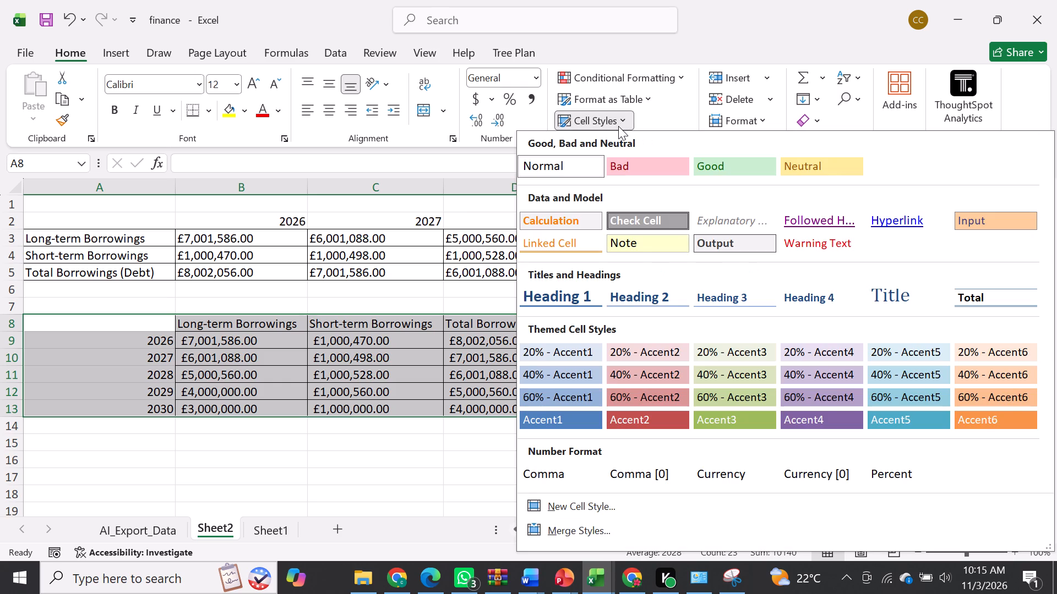
click(580, 173)
click(560, 422)
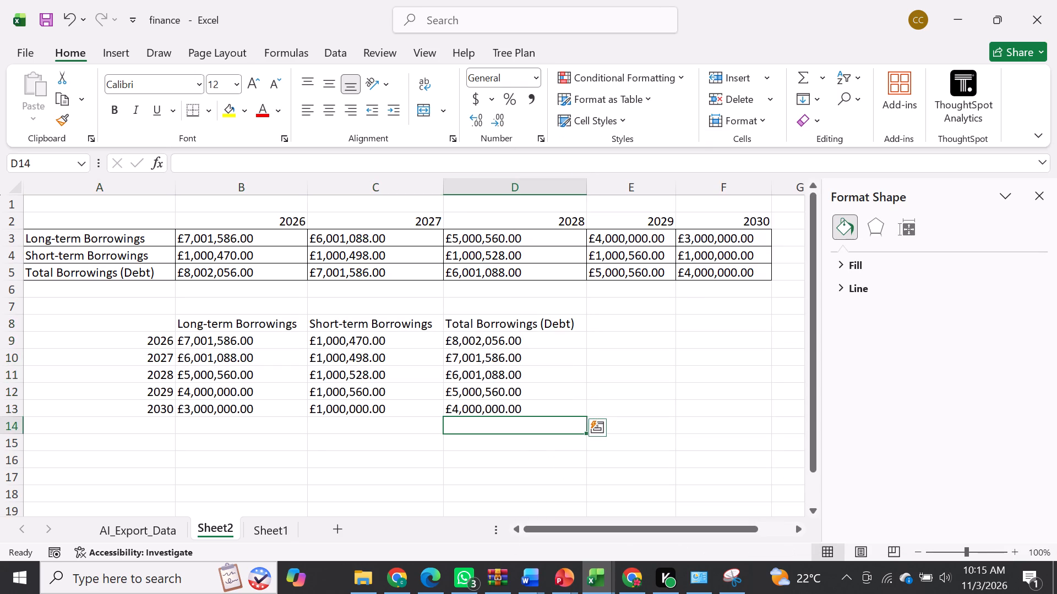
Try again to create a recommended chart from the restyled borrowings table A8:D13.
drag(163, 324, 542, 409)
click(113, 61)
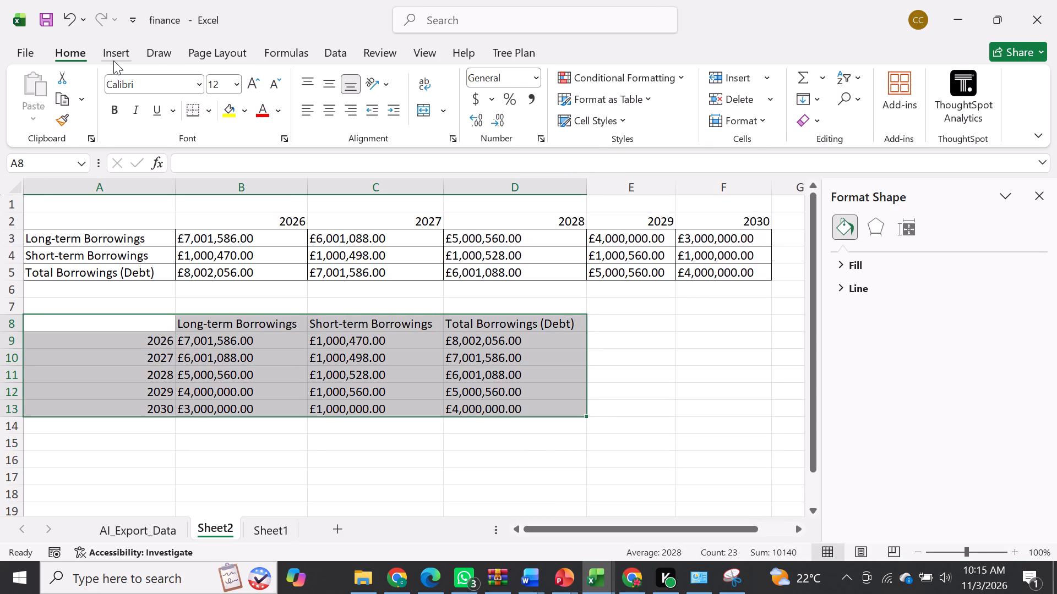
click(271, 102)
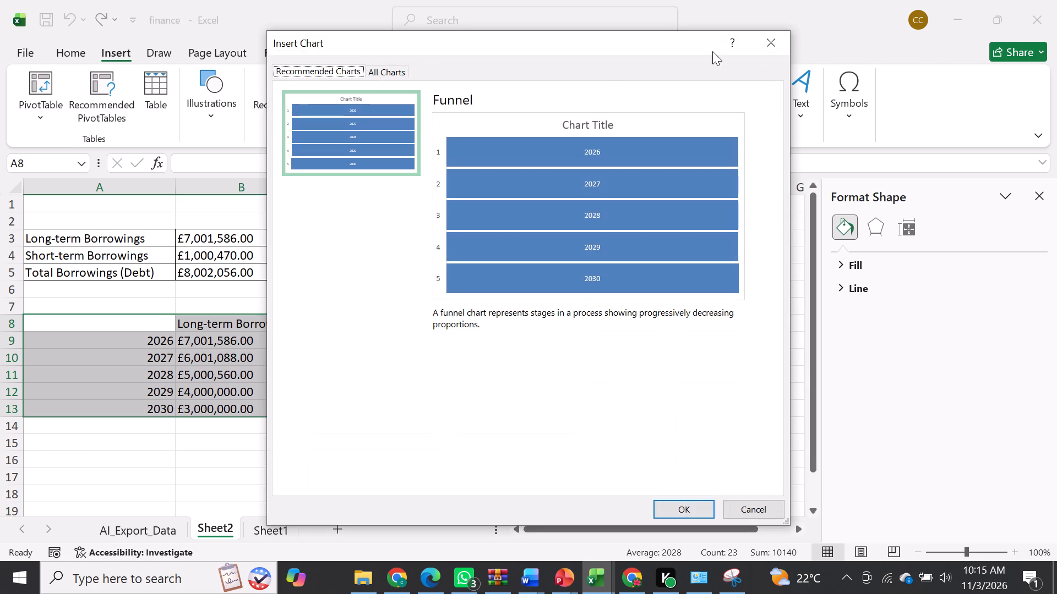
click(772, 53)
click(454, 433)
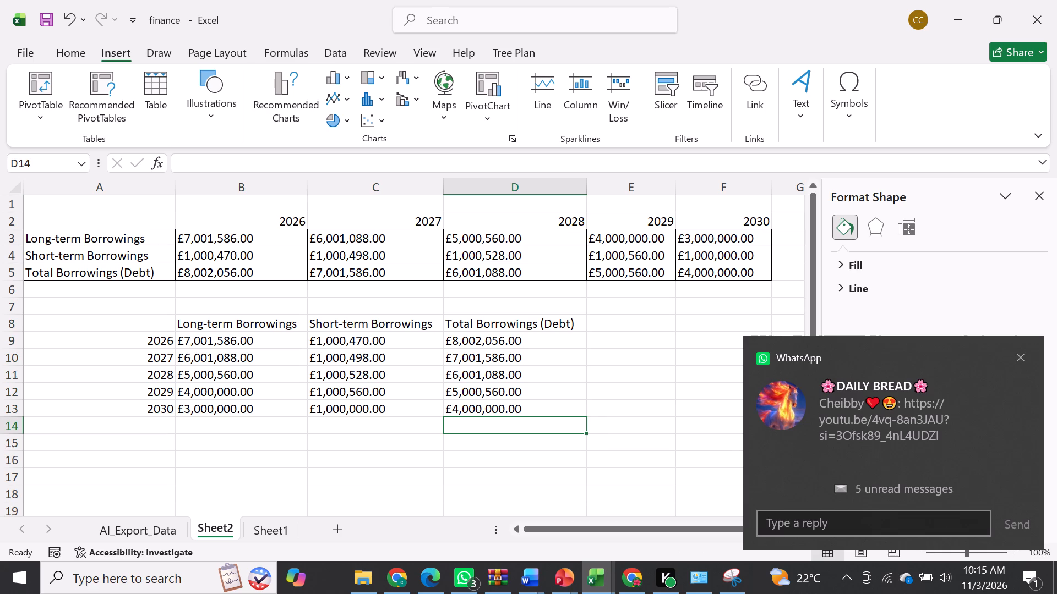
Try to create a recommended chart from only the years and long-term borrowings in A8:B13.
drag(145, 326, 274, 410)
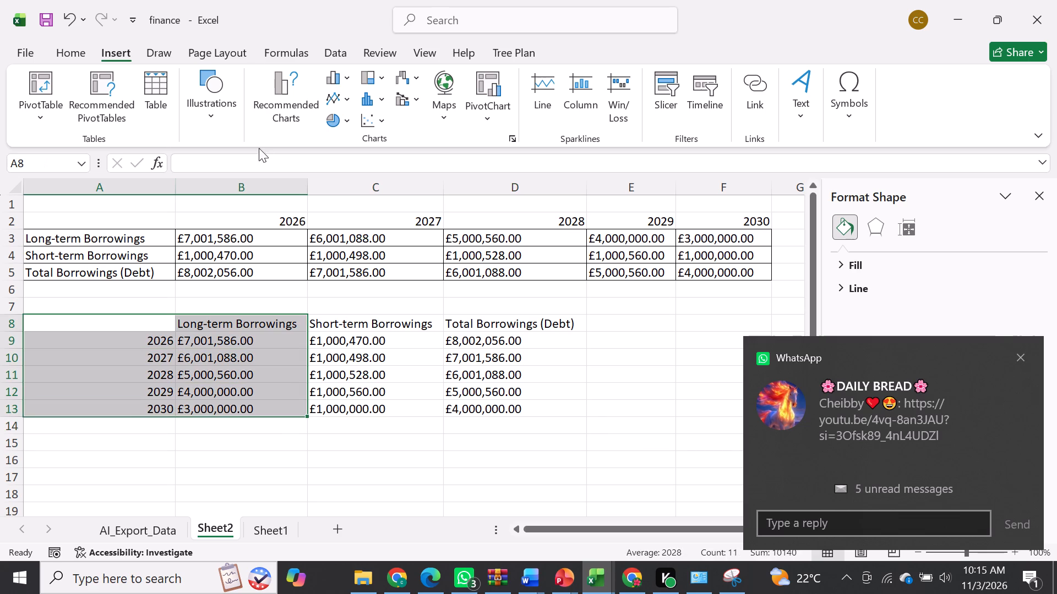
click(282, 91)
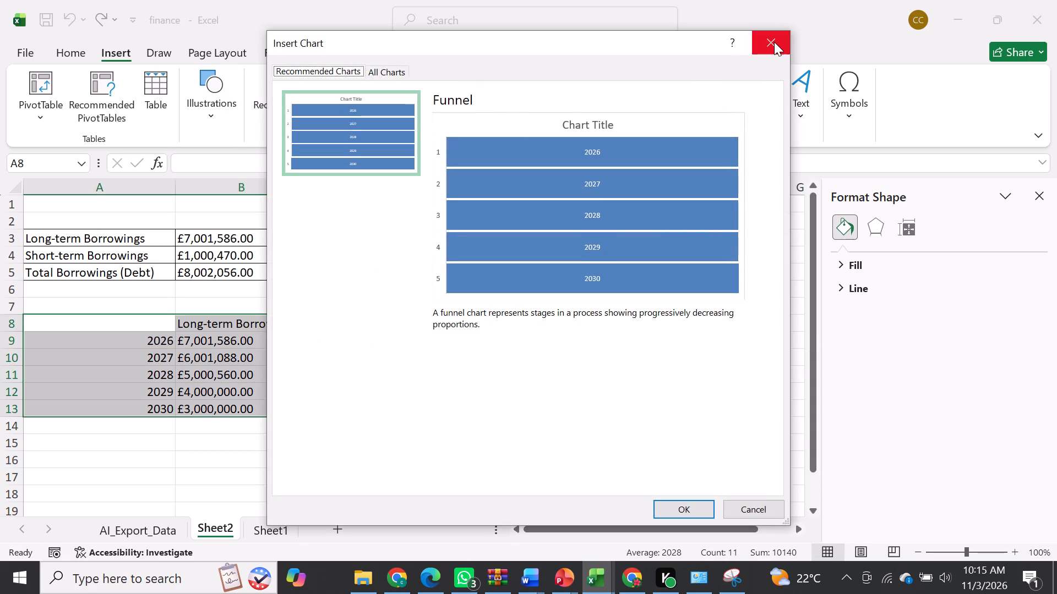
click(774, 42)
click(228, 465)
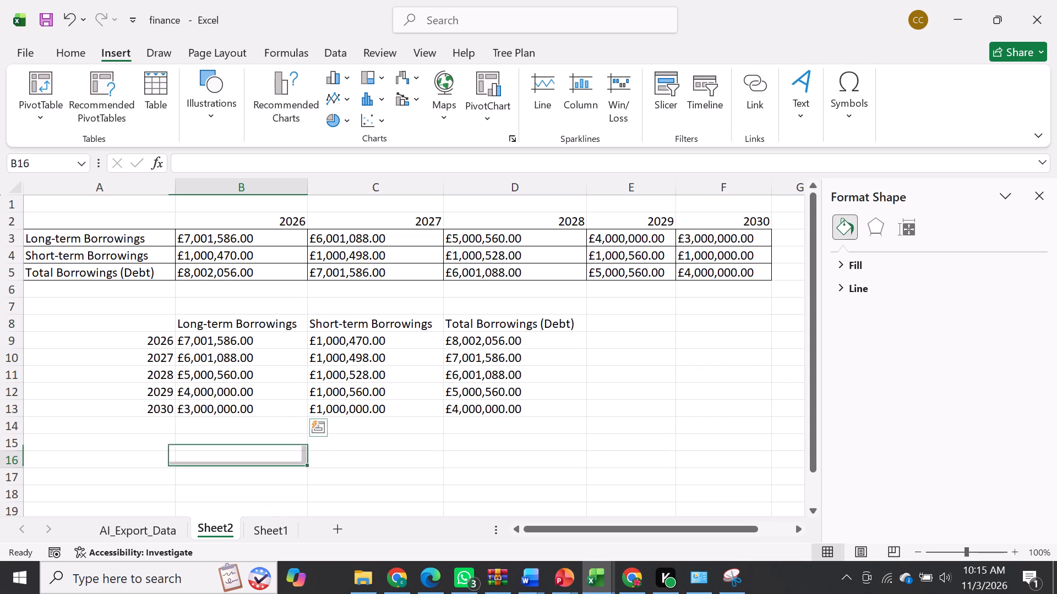
Re-enter the long-term borrowings as plain numbers, with 7001586 in B9 and 1000470 in B10.
click(250, 341)
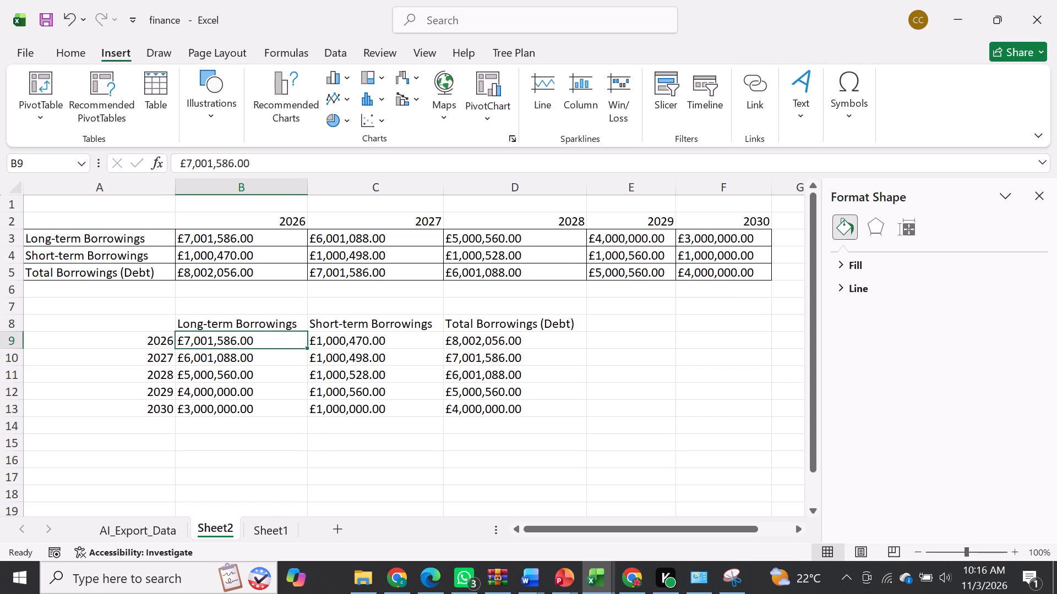
key(7)
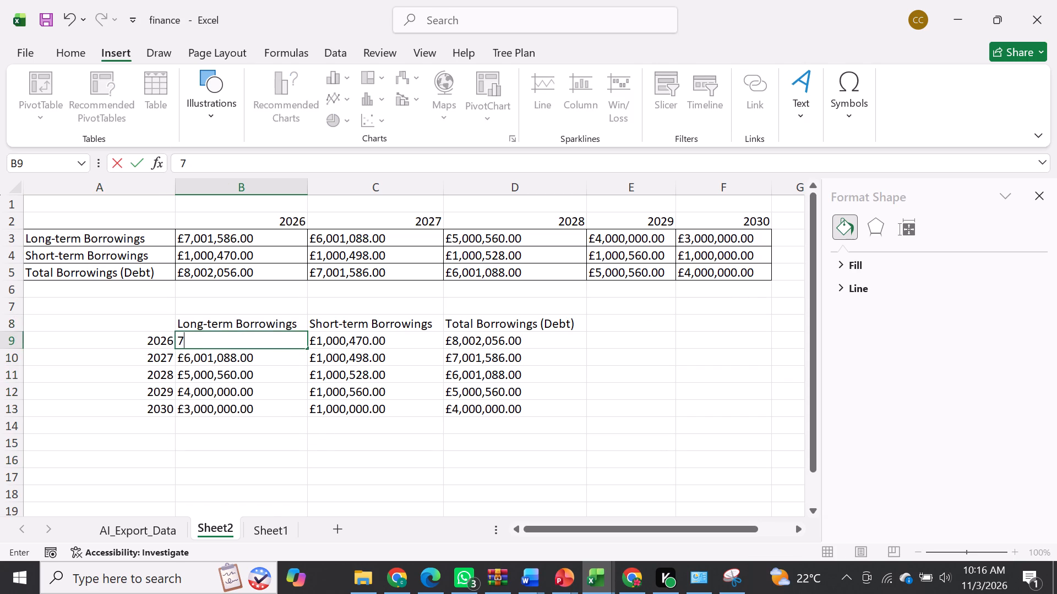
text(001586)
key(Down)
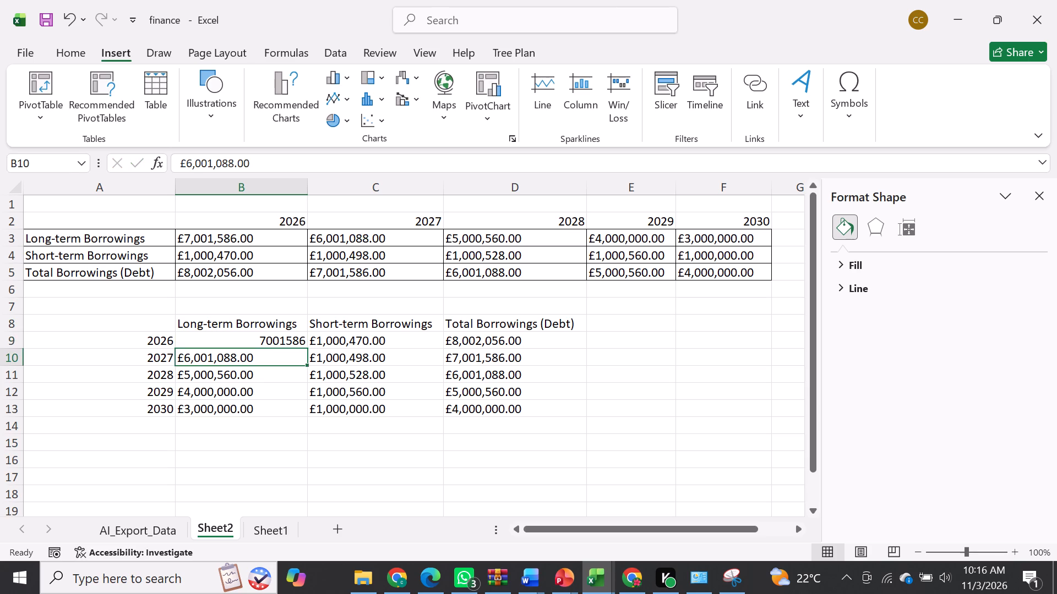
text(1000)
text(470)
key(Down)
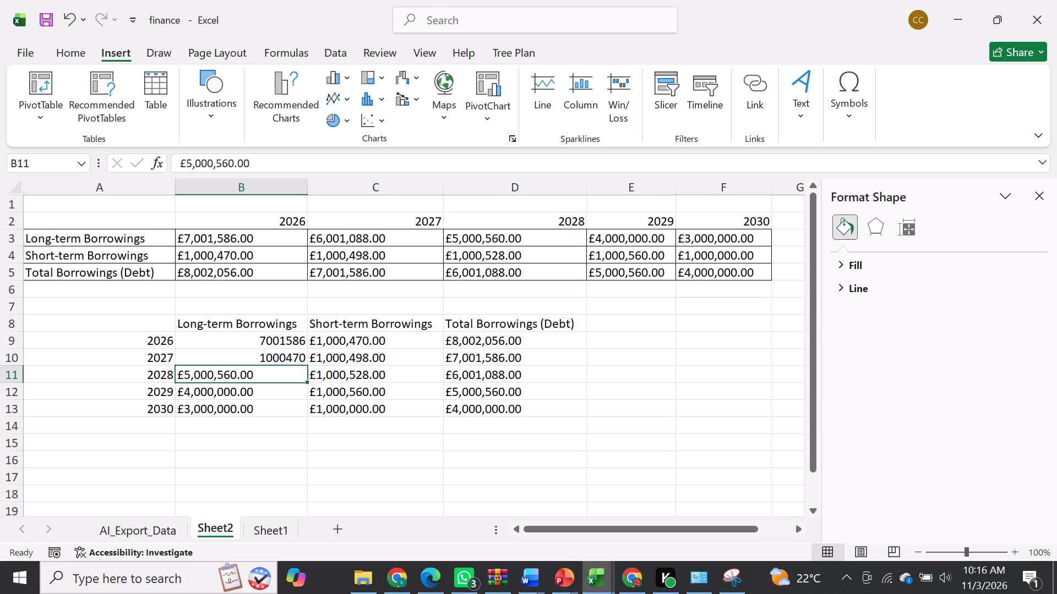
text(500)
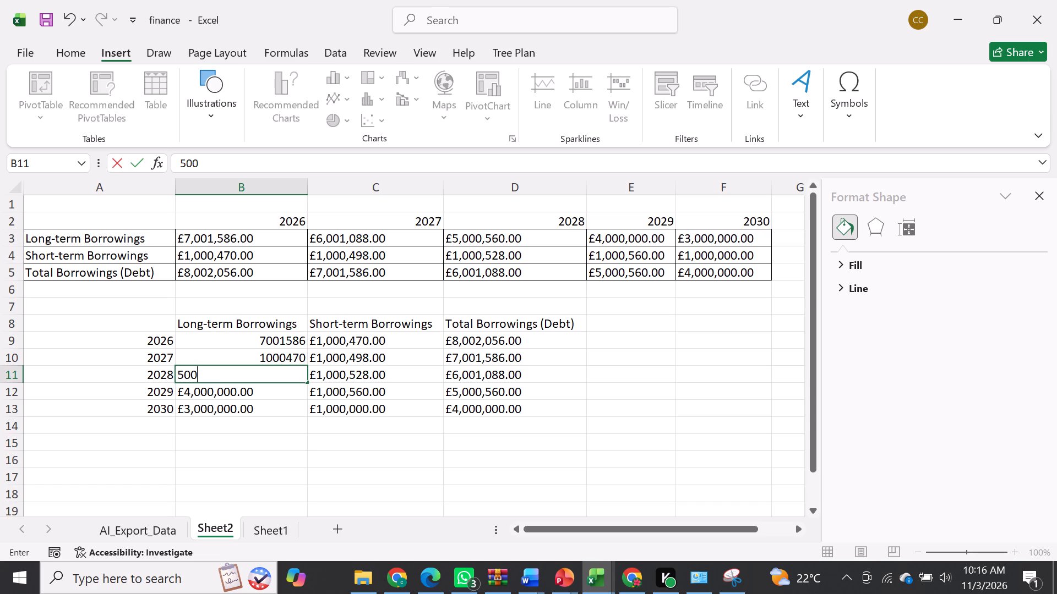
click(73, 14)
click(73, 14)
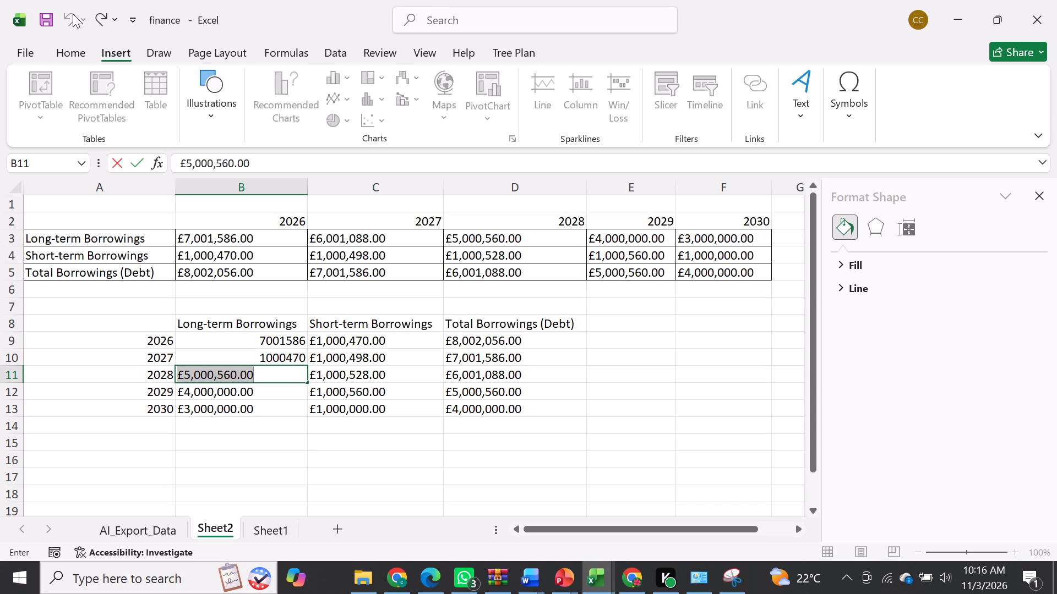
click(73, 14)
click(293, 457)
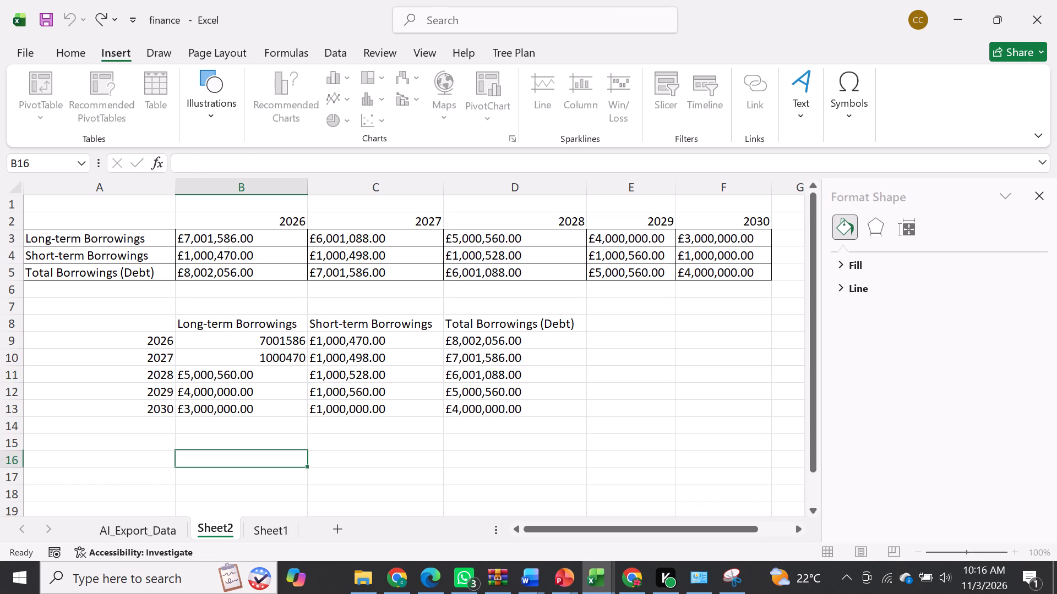
Copy the number 1000470 from B10 into C9 and fill it down the short-term borrowings column through C13.
click(276, 360)
key(ctrl+c)
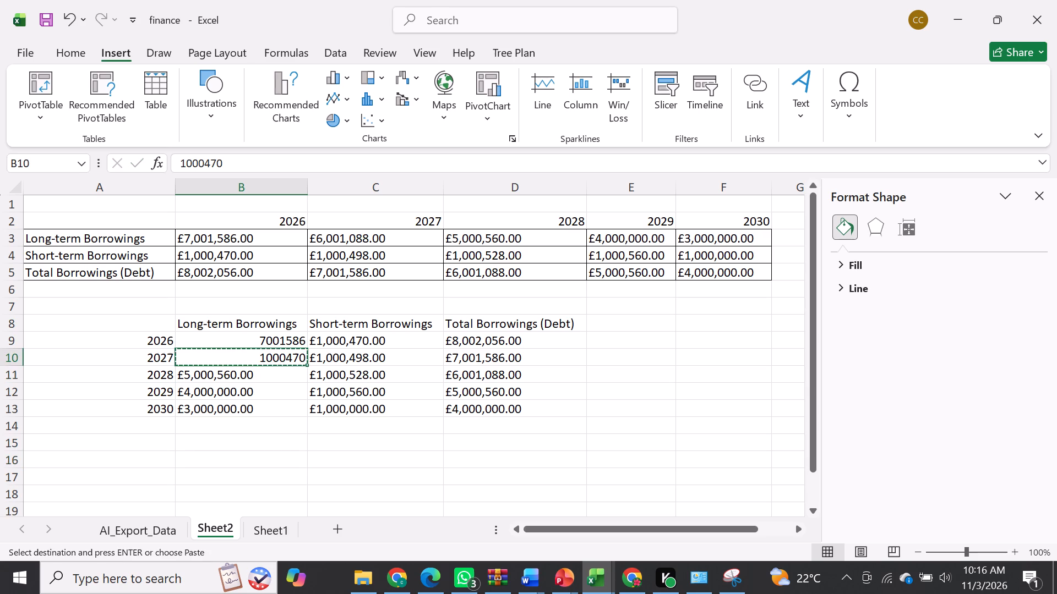
click(357, 343)
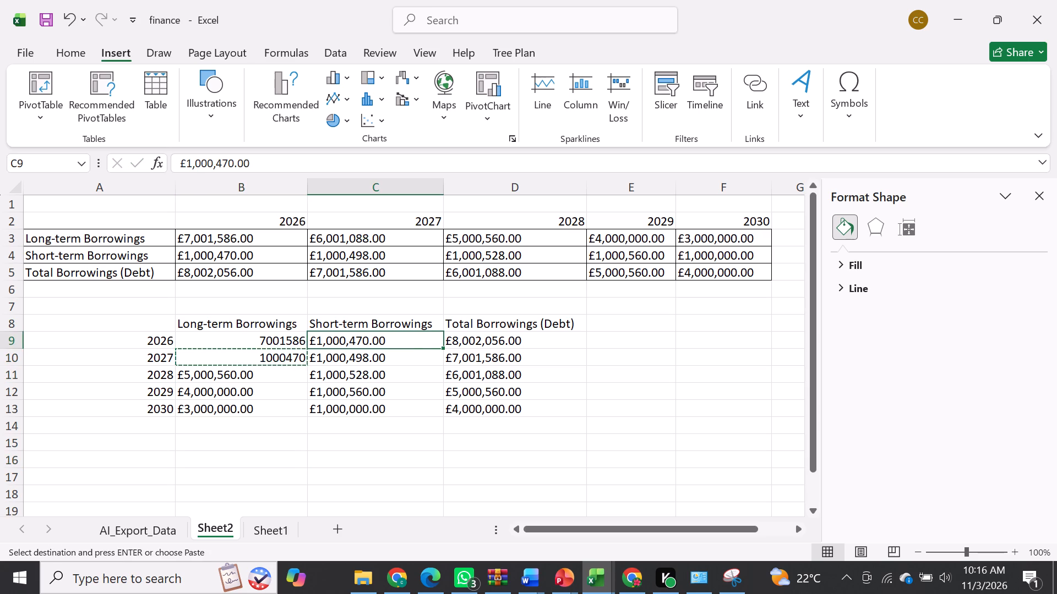
key(ctrl+v)
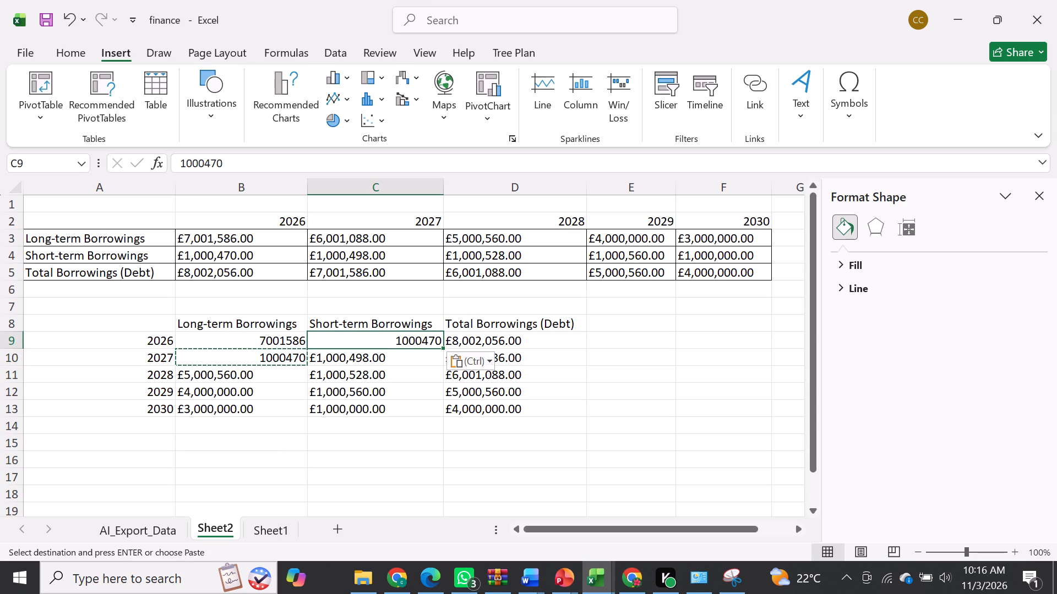
drag(444, 347, 446, 406)
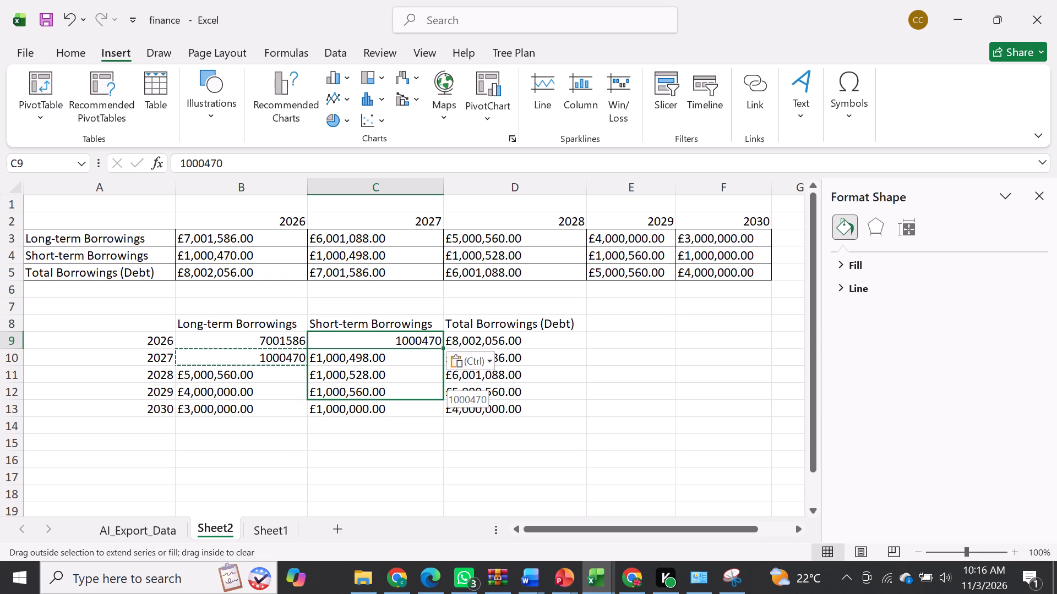
drag(446, 406, 447, 414)
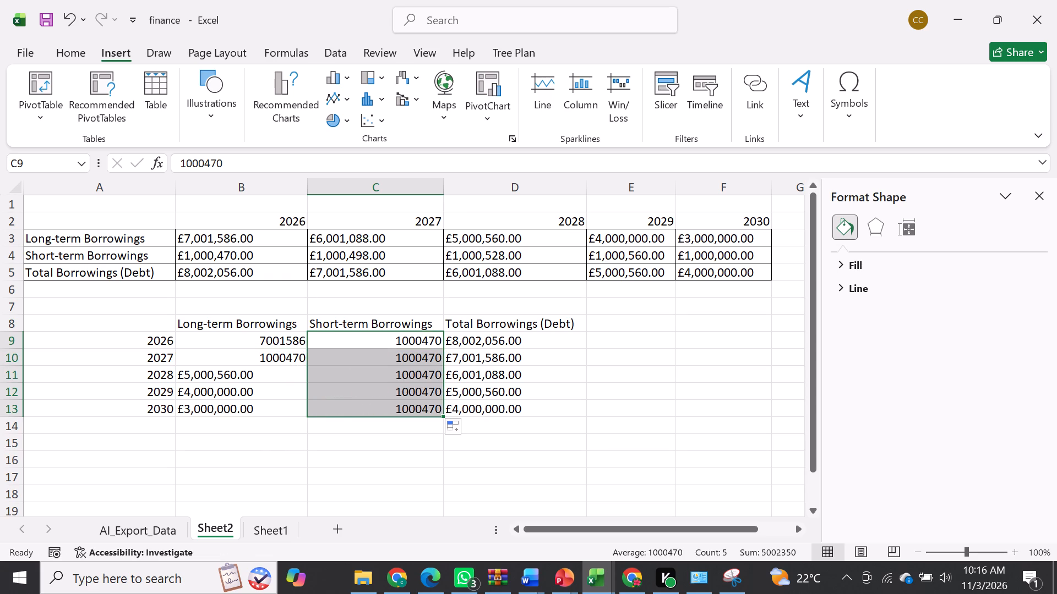
Correct the short-term borrowings for 2030 and 2027, with 1000000 in C13 and 1000498 in C10.
click(422, 406)
click(228, 159)
key(BackSpace)
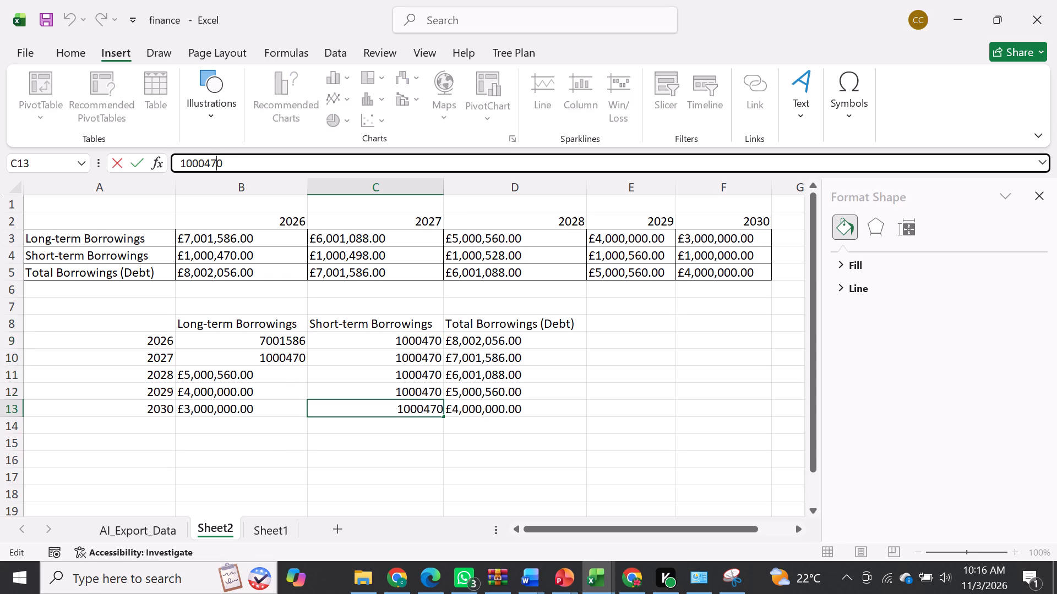
key(BackSpace)
key(BackSpace)
text(000)
key(Return)
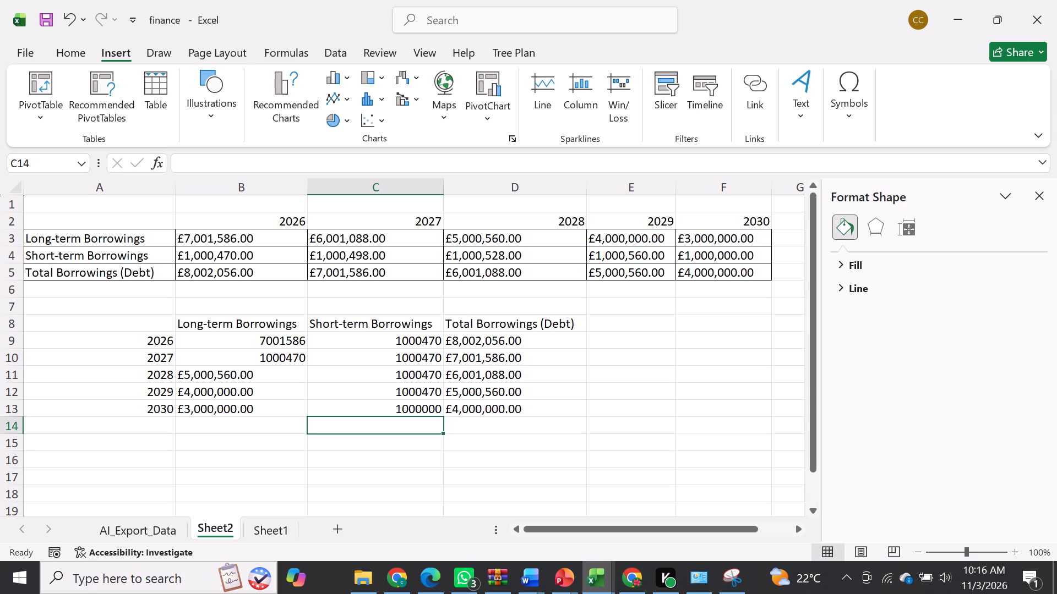
click(426, 361)
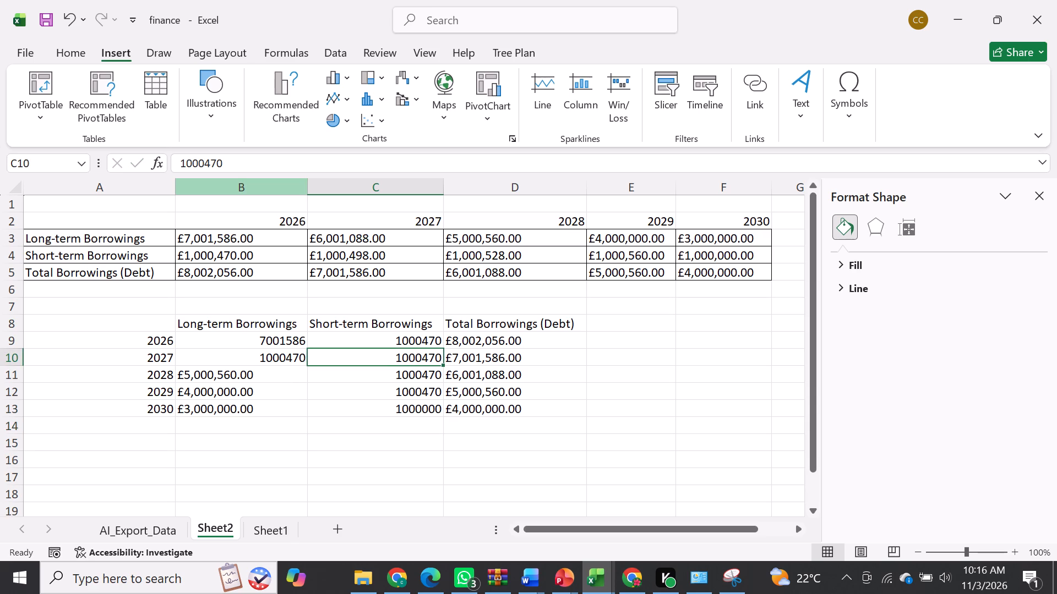
click(221, 160)
key(BackSpace)
key(BackSpace)
text(98)
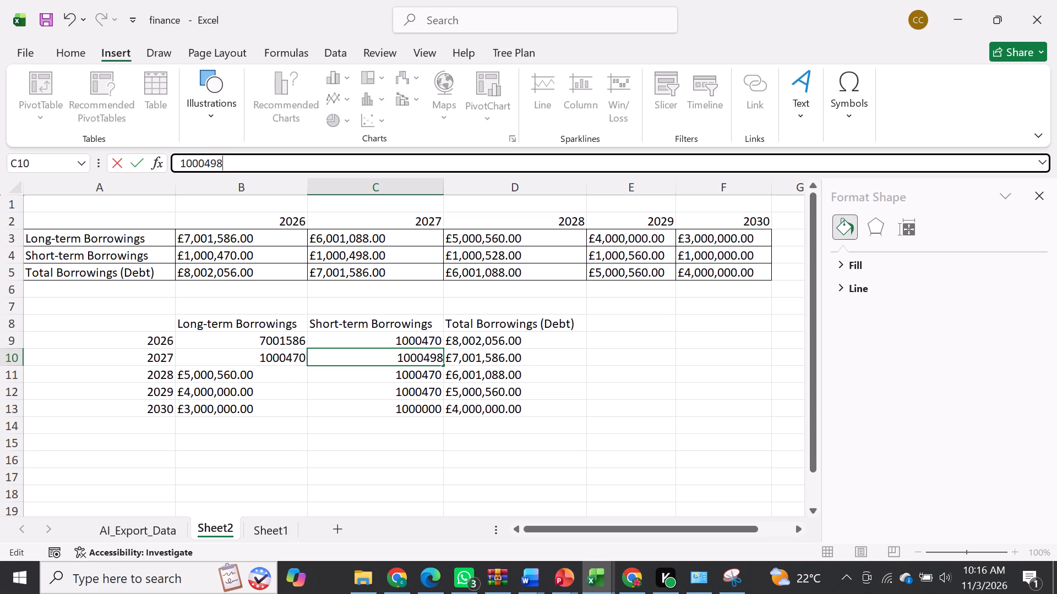
key(Return)
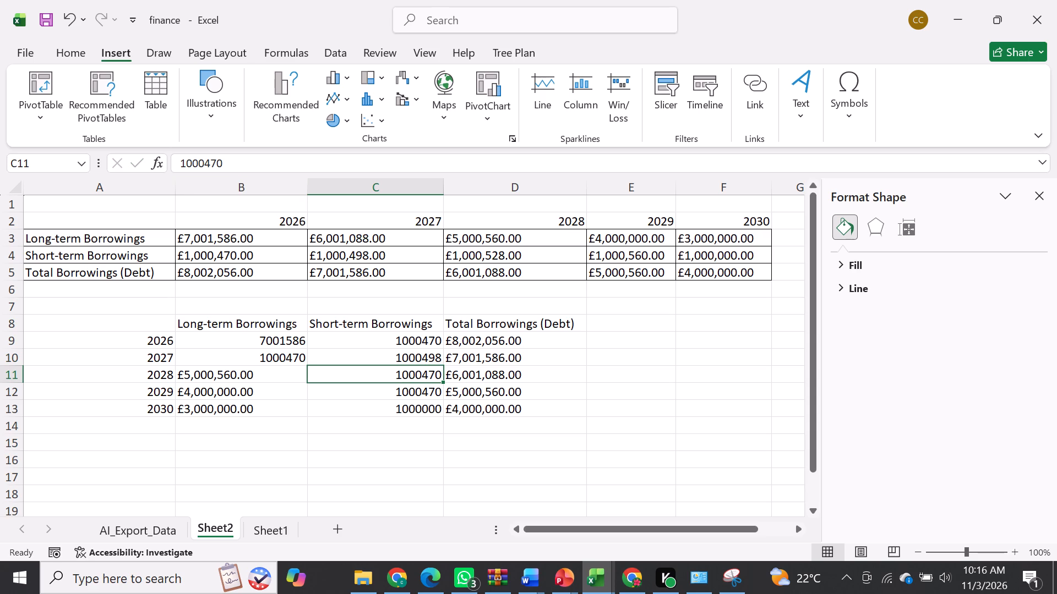
Correct the short-term borrowings for 2028 and 2029, with 1000528 in C11 and 1000560 in C12.
click(222, 163)
key(BackSpace)
key(BackSpace)
key(BackSpace)
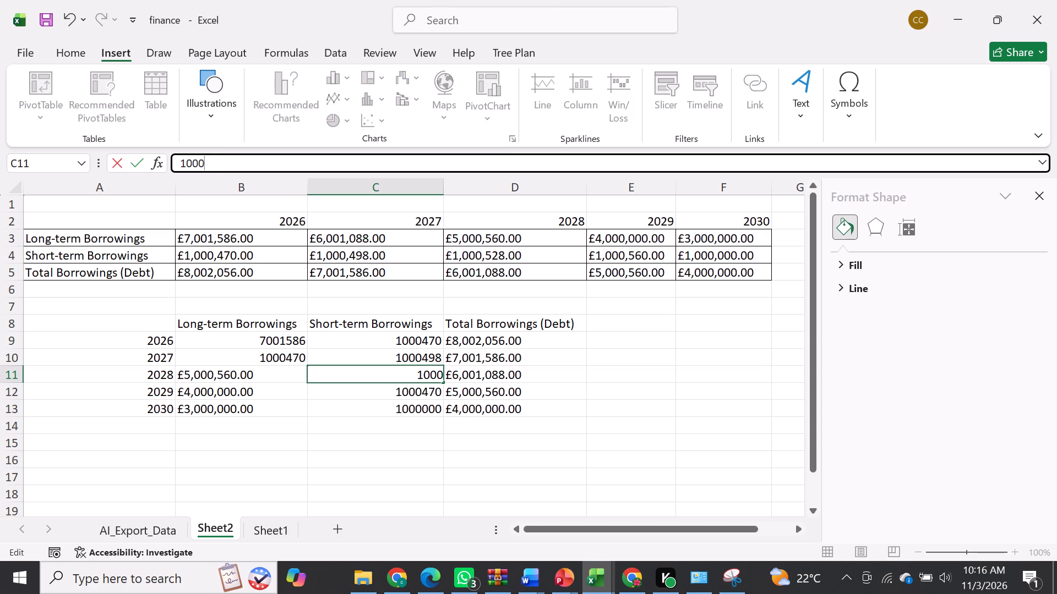
text(528)
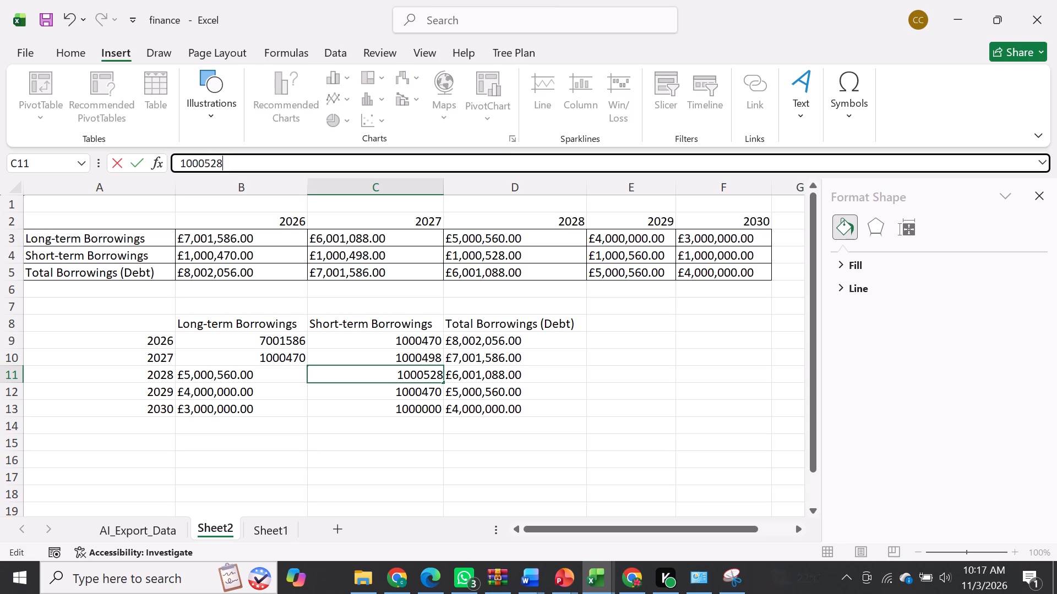
key(Return)
click(222, 163)
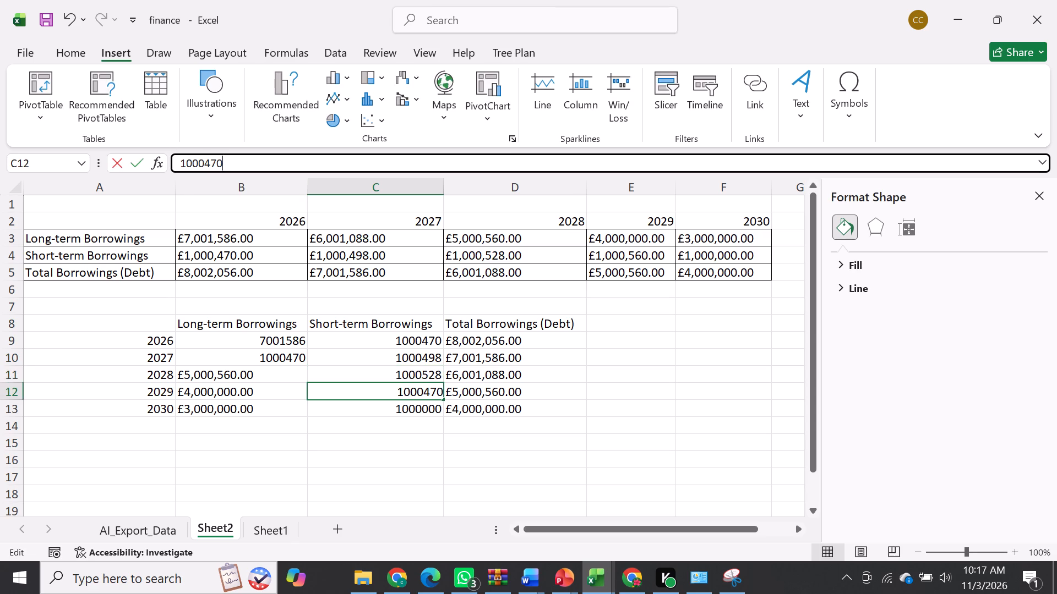
key(BackSpace)
key(BackSpace)
key(BackSpace)
text(560)
key(Return)
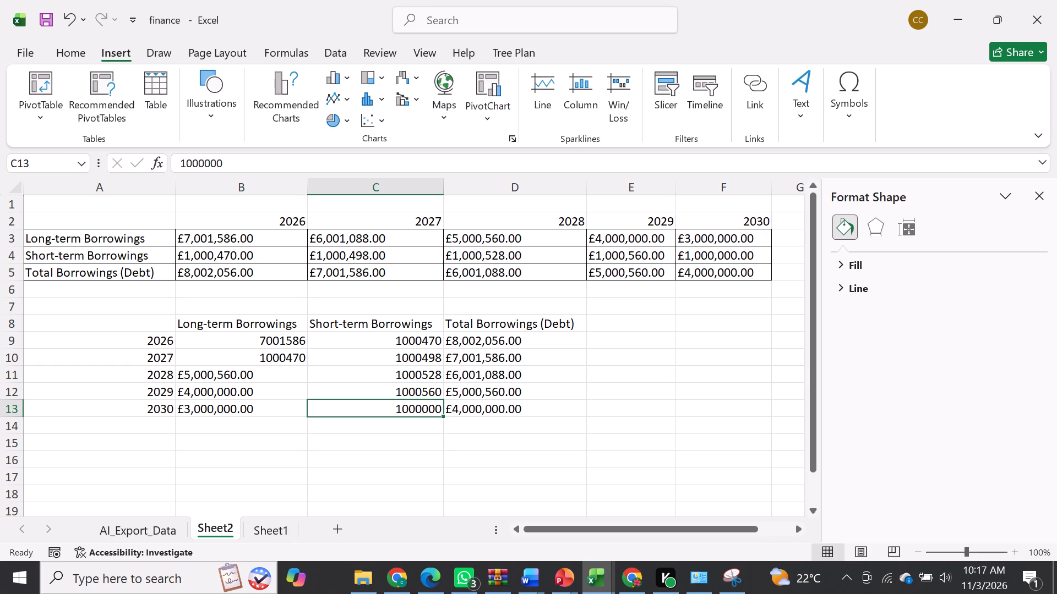
Replace the 2026 total borrowings in D9 with the formula =B9+C9.
click(481, 339)
key(equal)
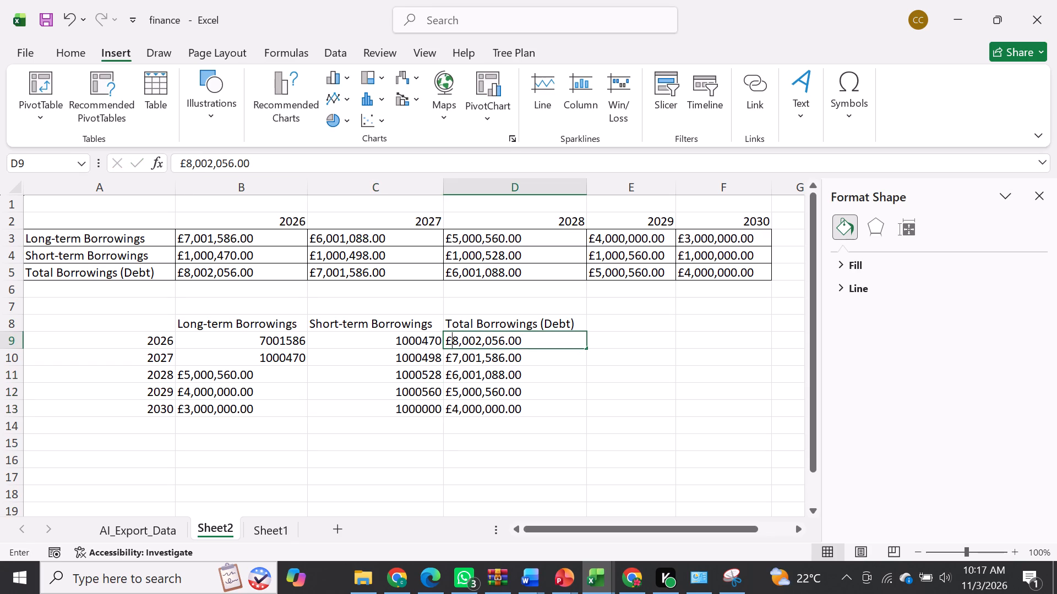
click(276, 342)
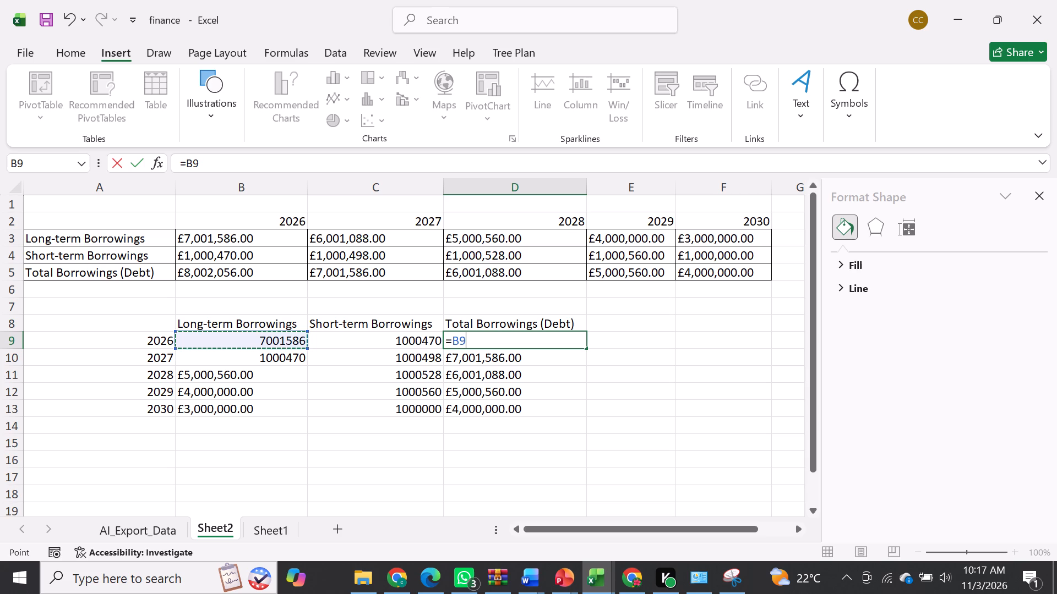
key(shift+plus)
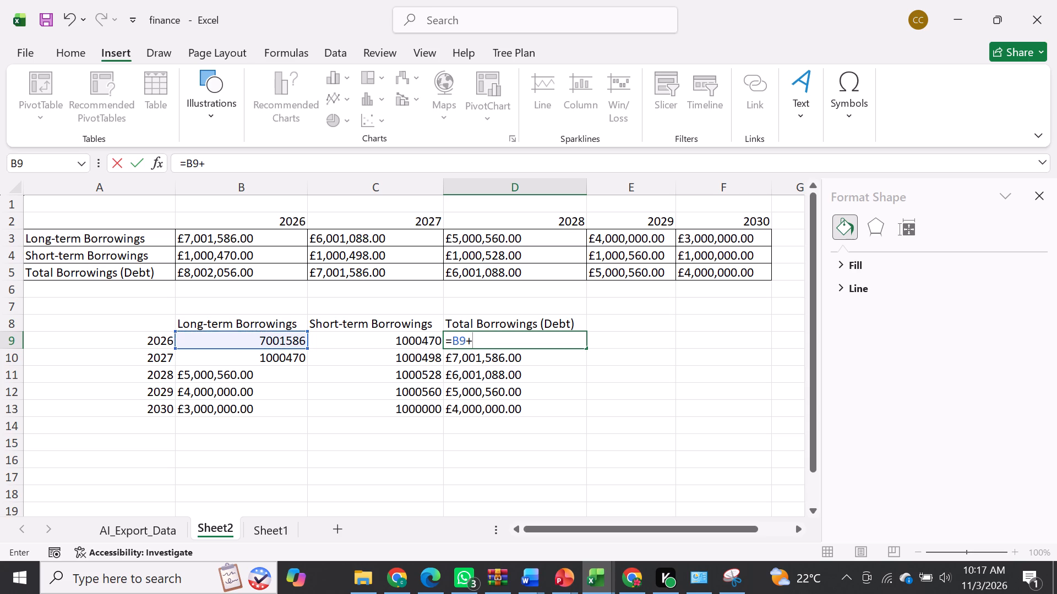
click(413, 340)
key(Return)
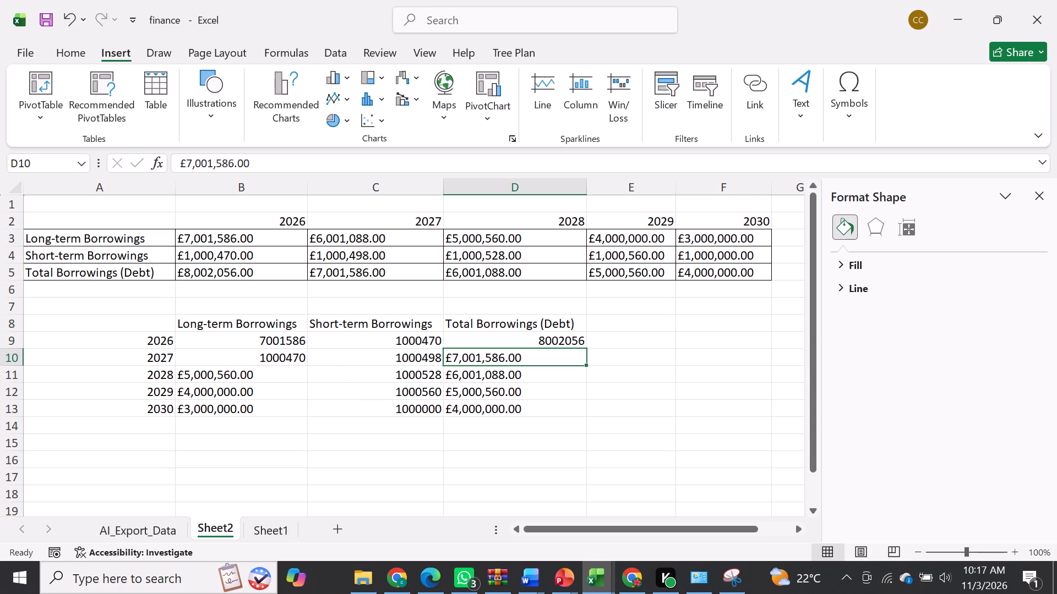
Correct the 2027 long-term borrowings in B10 to 6001088.
click(252, 359)
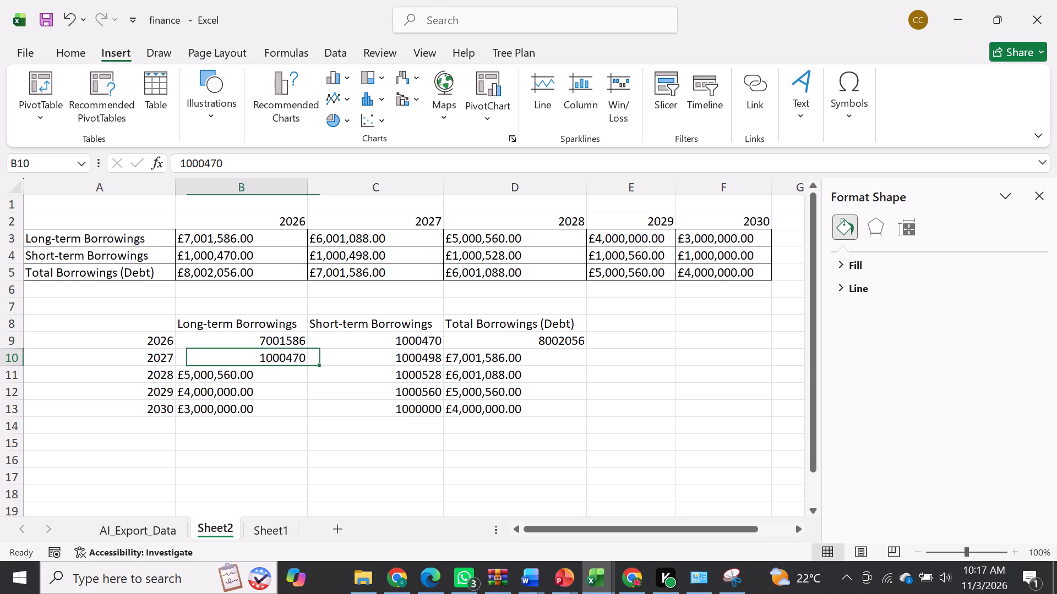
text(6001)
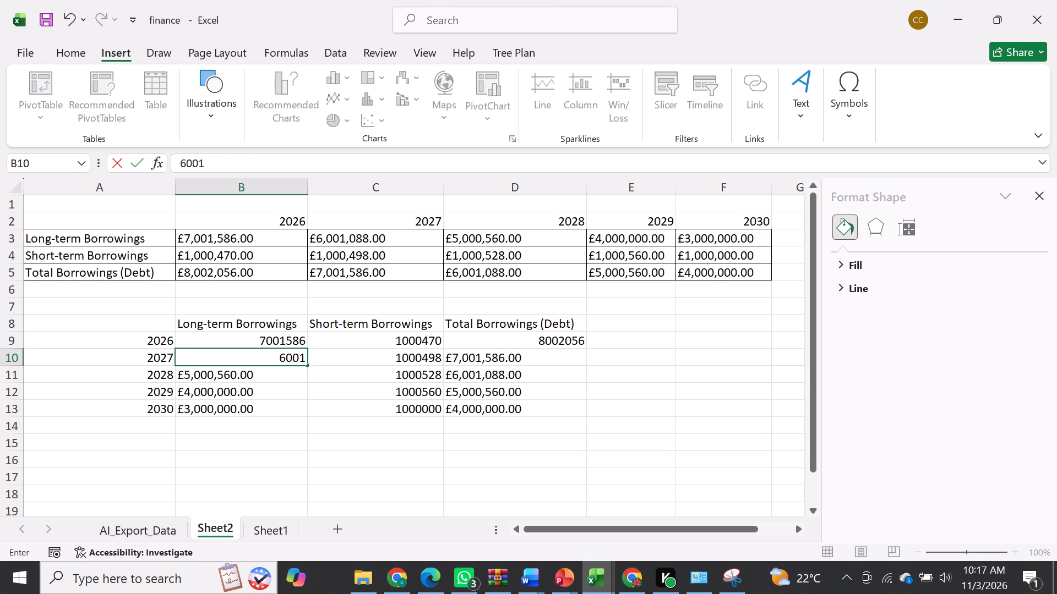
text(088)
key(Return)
Fill the total borrowings formula from D9 down through D13.
click(555, 339)
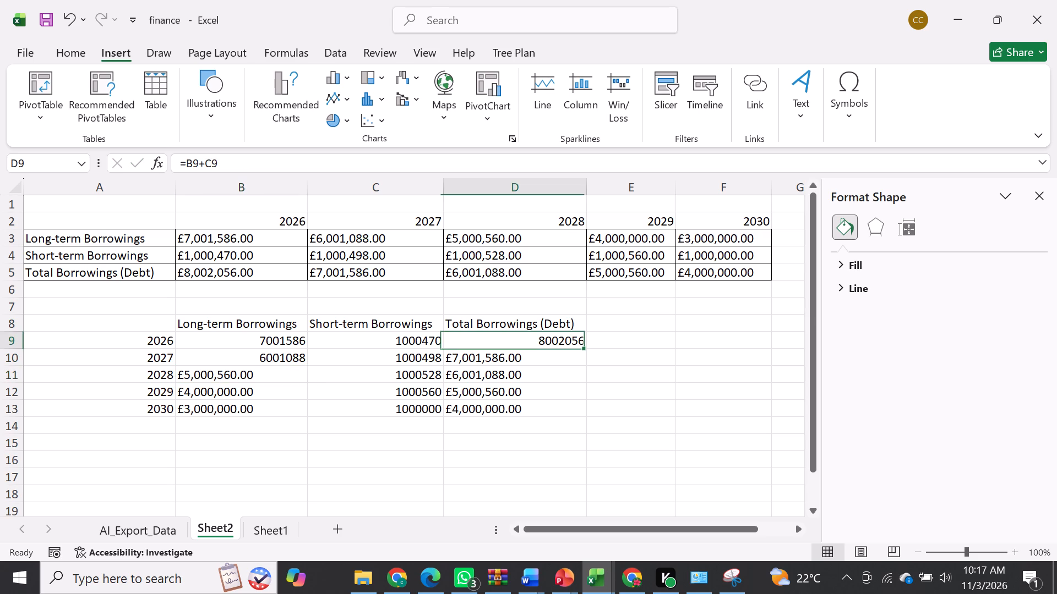
drag(586, 346, 586, 413)
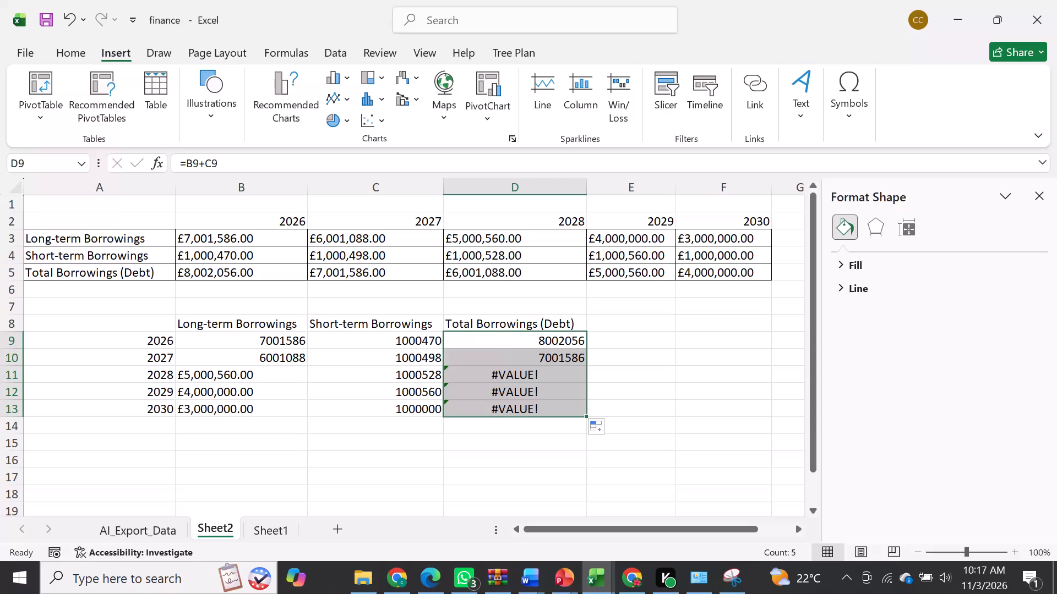
Re-enter the remaining long-term borrowings as plain numbers: 5000560 in B11, 4000000 in B12 and 3000000 in B13.
click(268, 369)
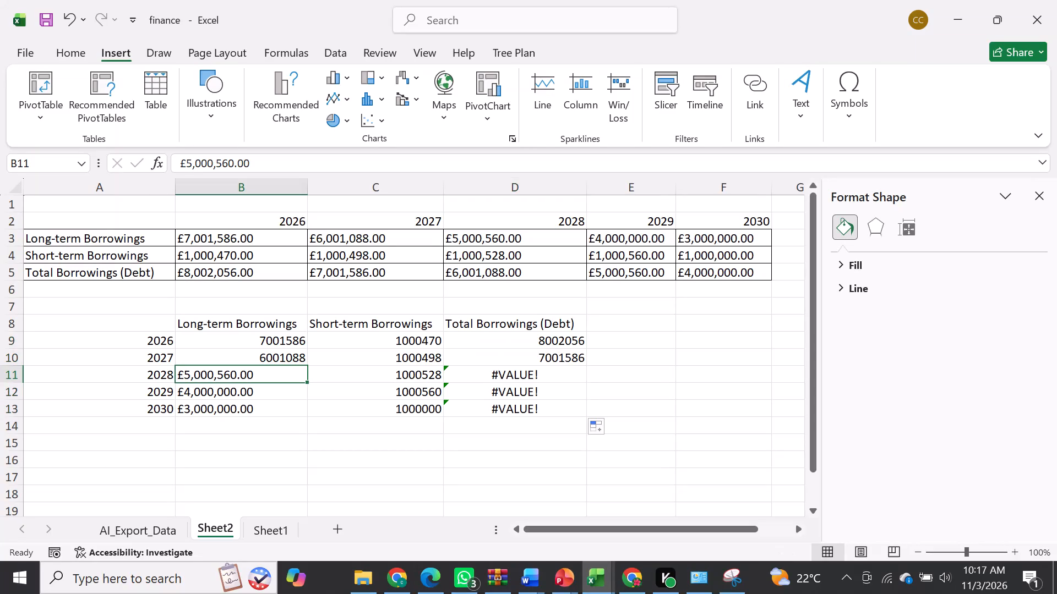
key(5)
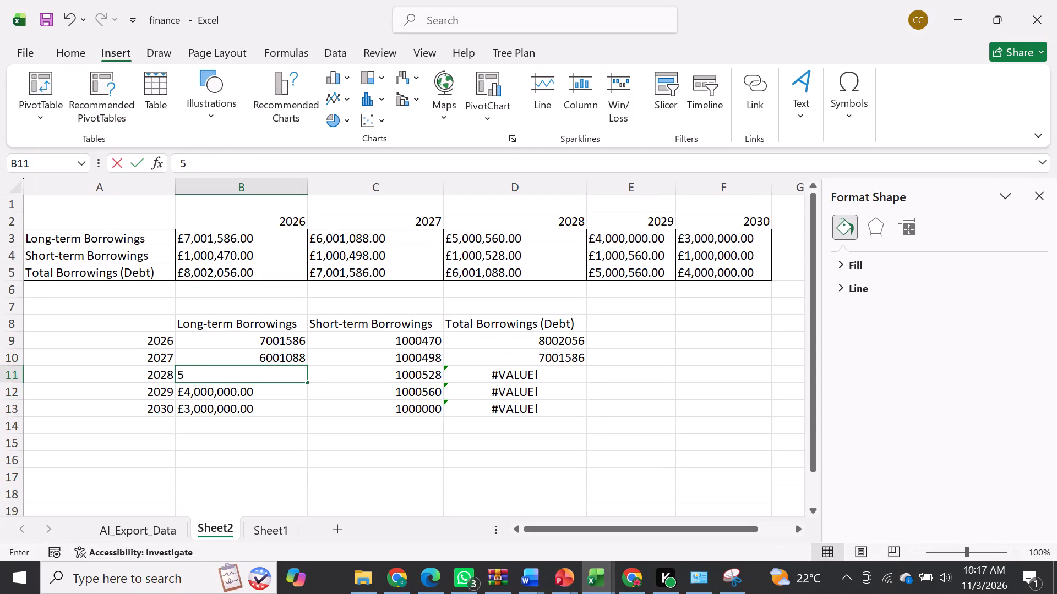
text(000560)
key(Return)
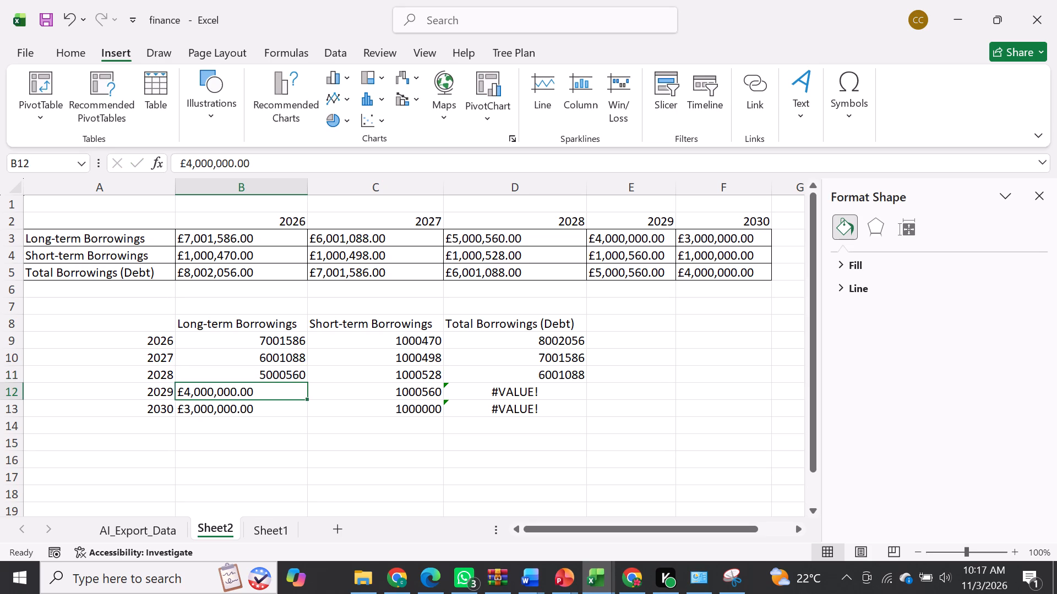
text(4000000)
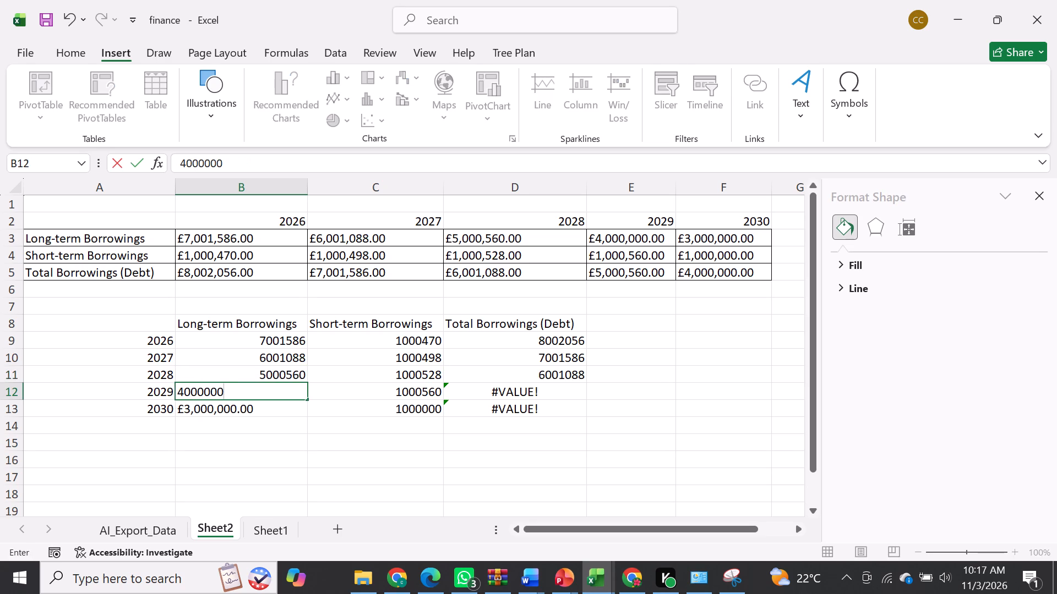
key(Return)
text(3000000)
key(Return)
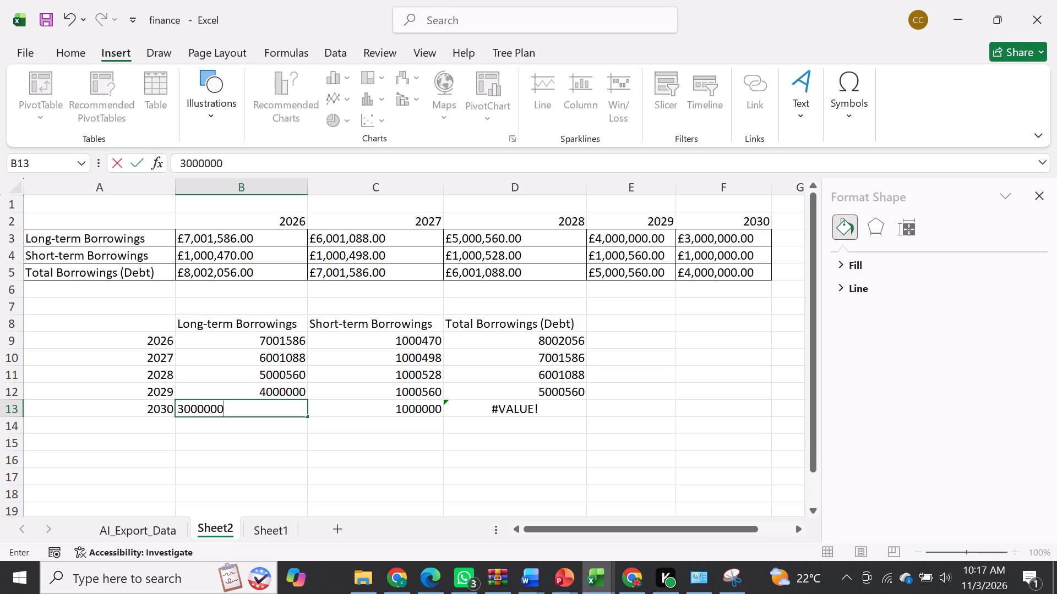
click(390, 471)
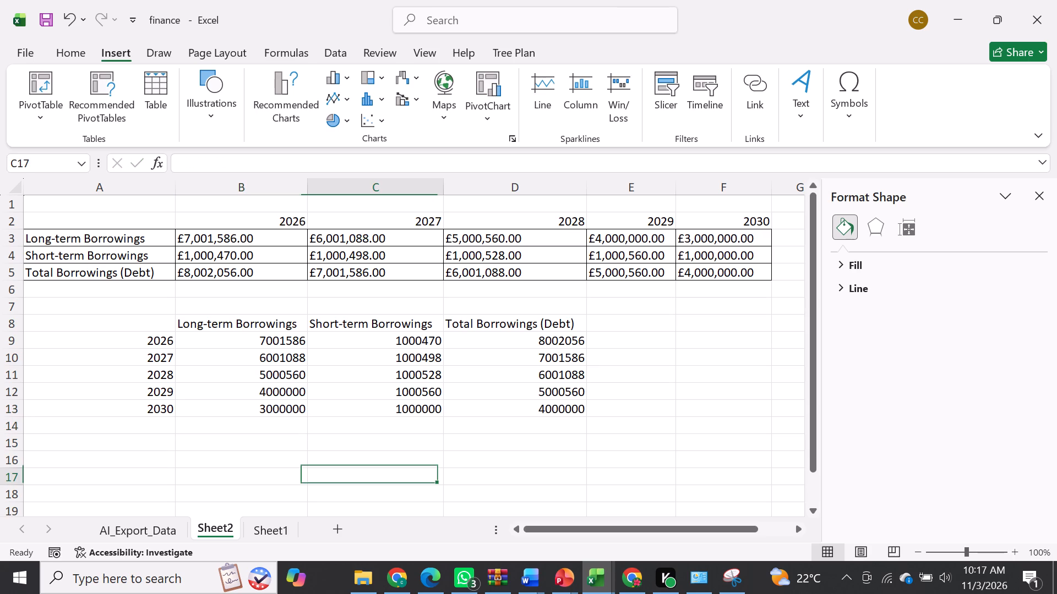
Apply the Accounting number format with the £ symbol to the borrowings figures in B9:D13.
drag(239, 343, 276, 348)
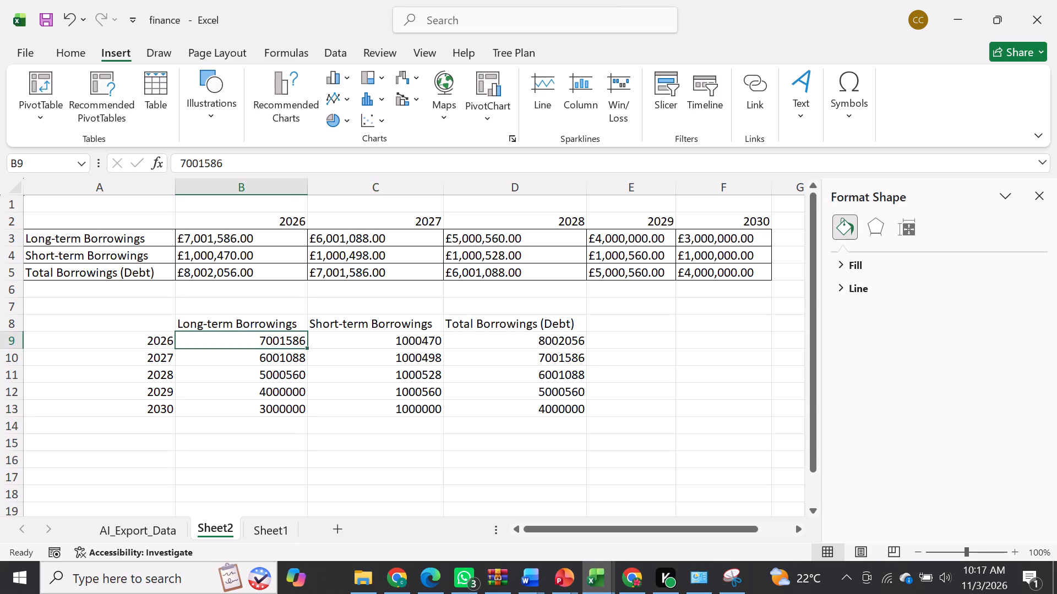
drag(276, 348, 558, 406)
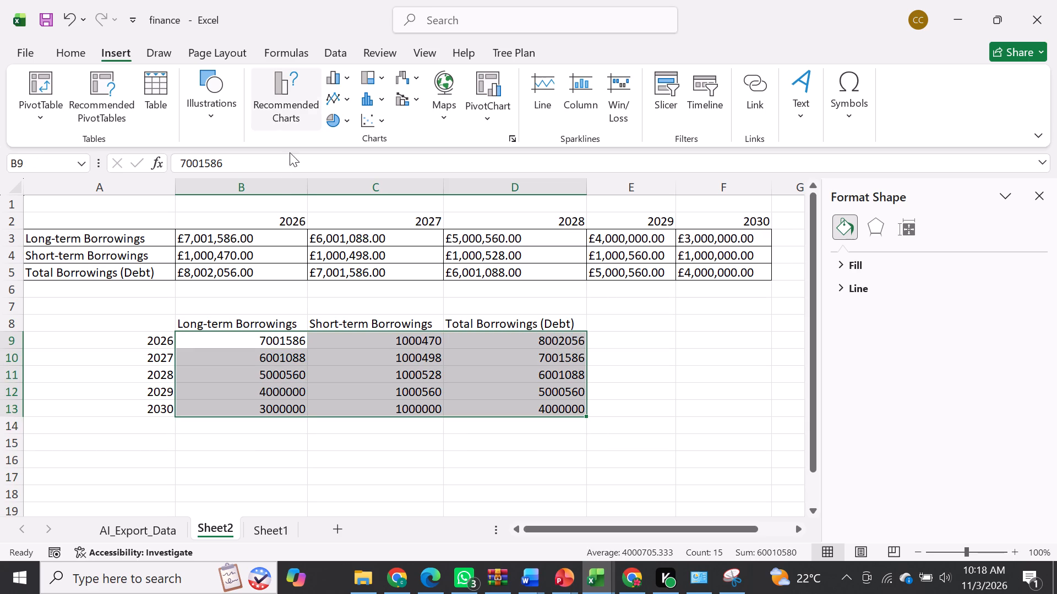
click(65, 58)
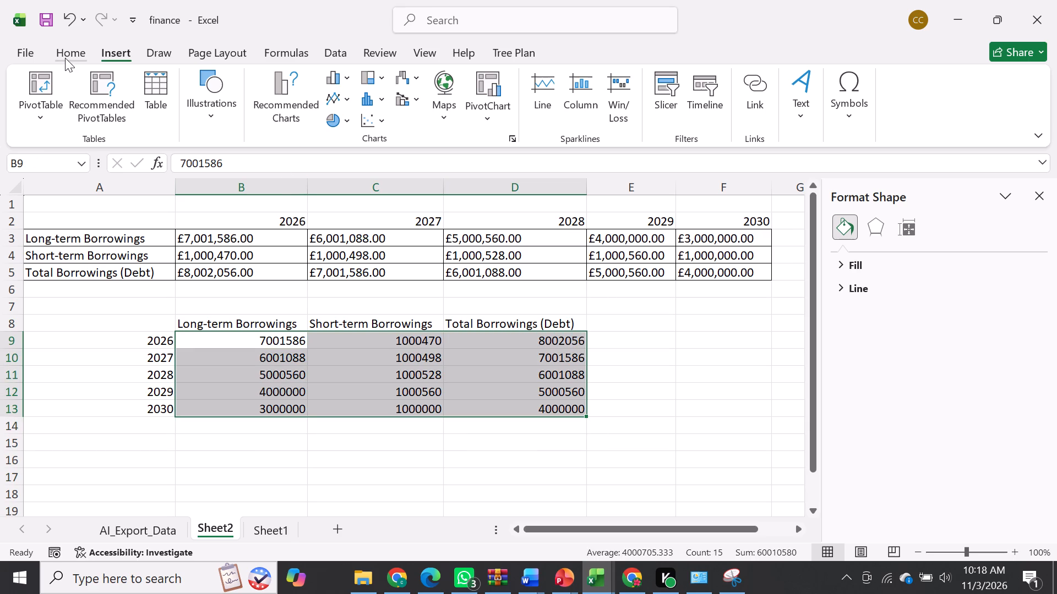
click(493, 98)
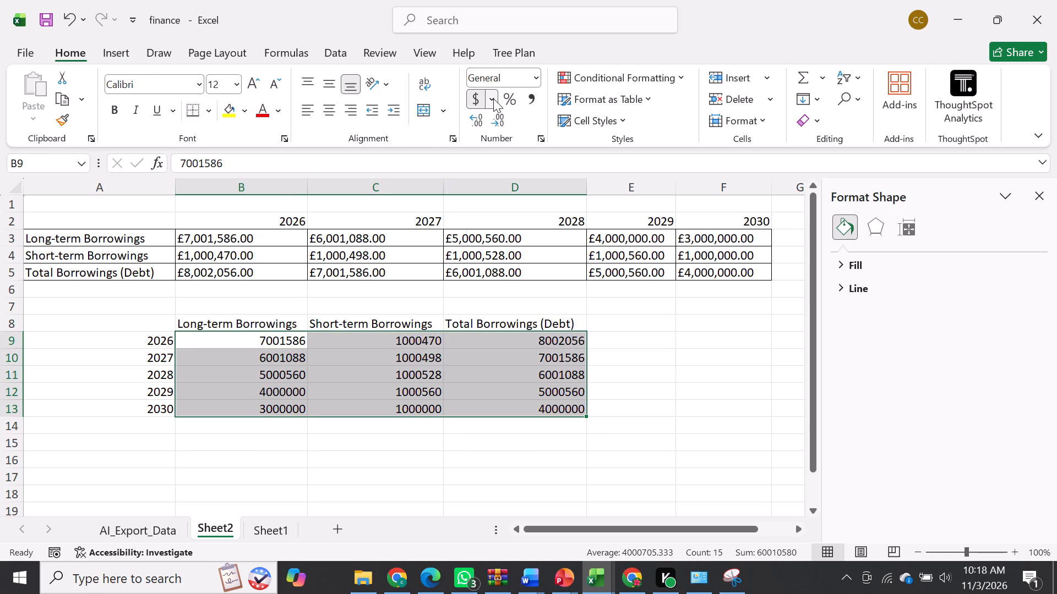
click(505, 147)
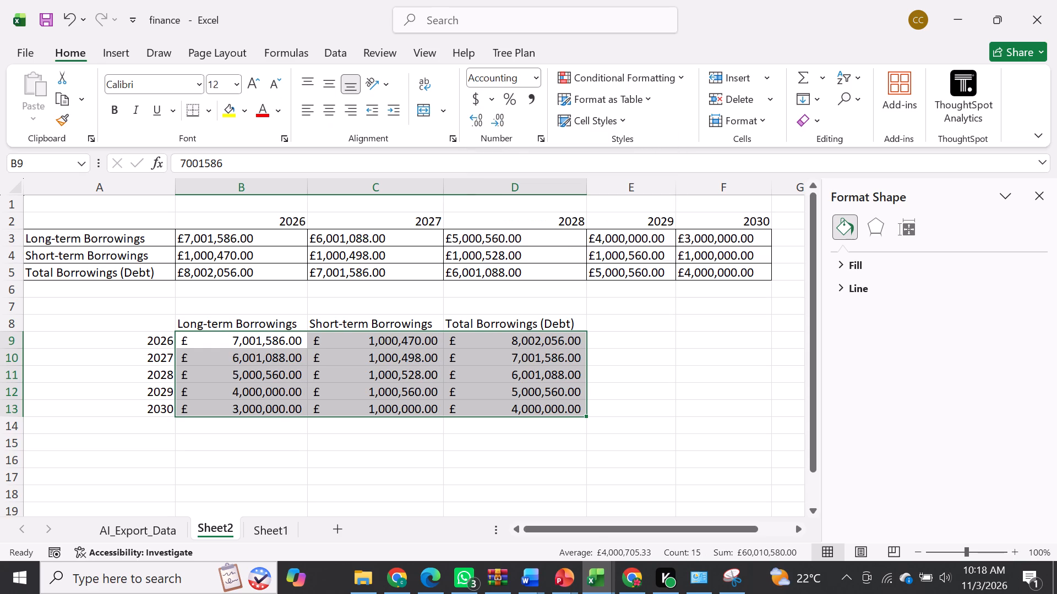
Insert a clustered column chart from the borrowings table in A8:D13.
click(385, 467)
click(154, 323)
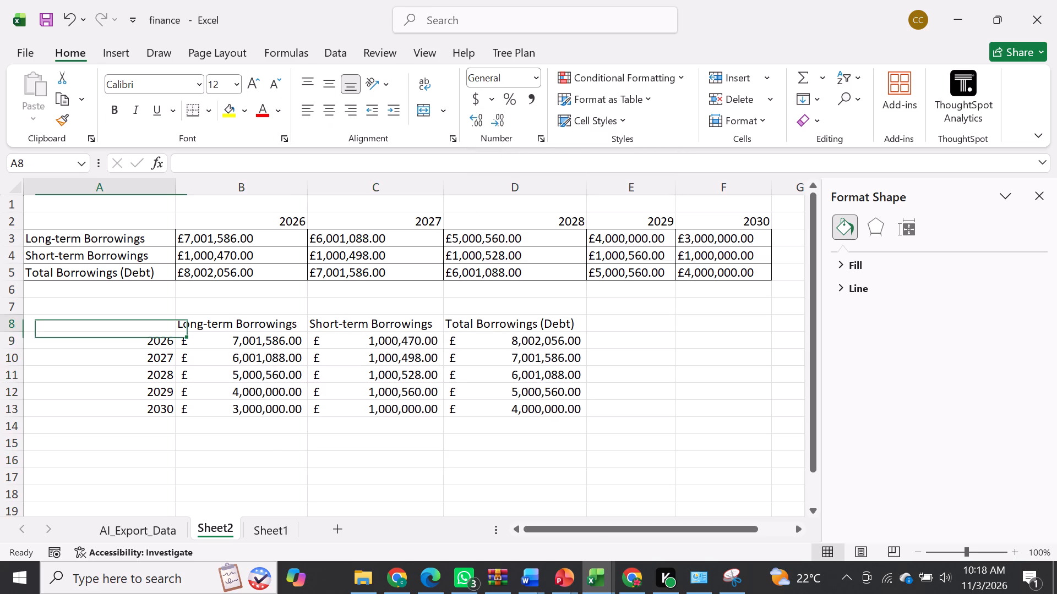
click(220, 319)
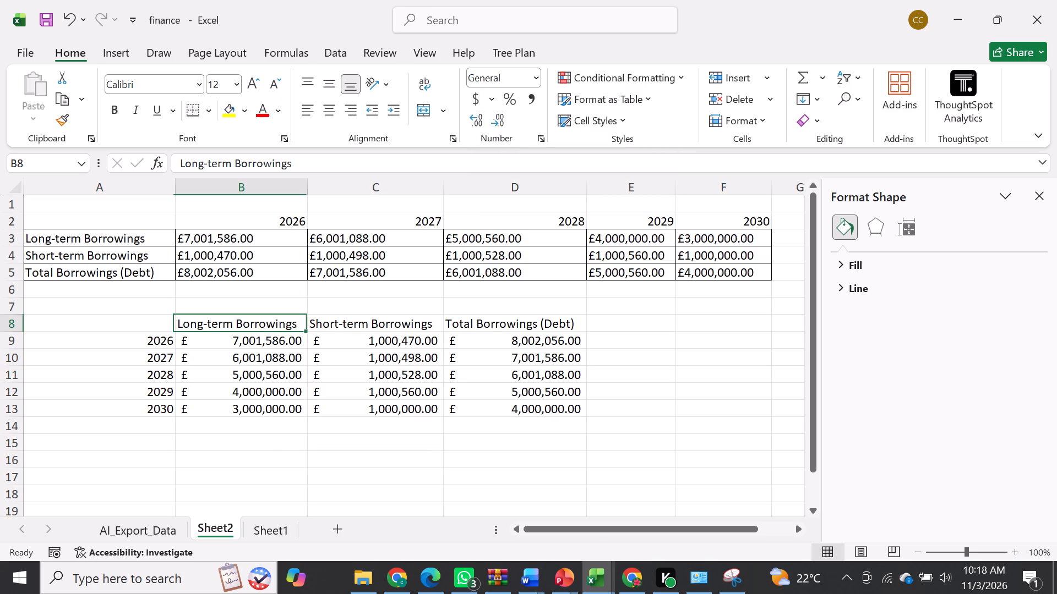
click(145, 329)
drag(150, 327, 562, 404)
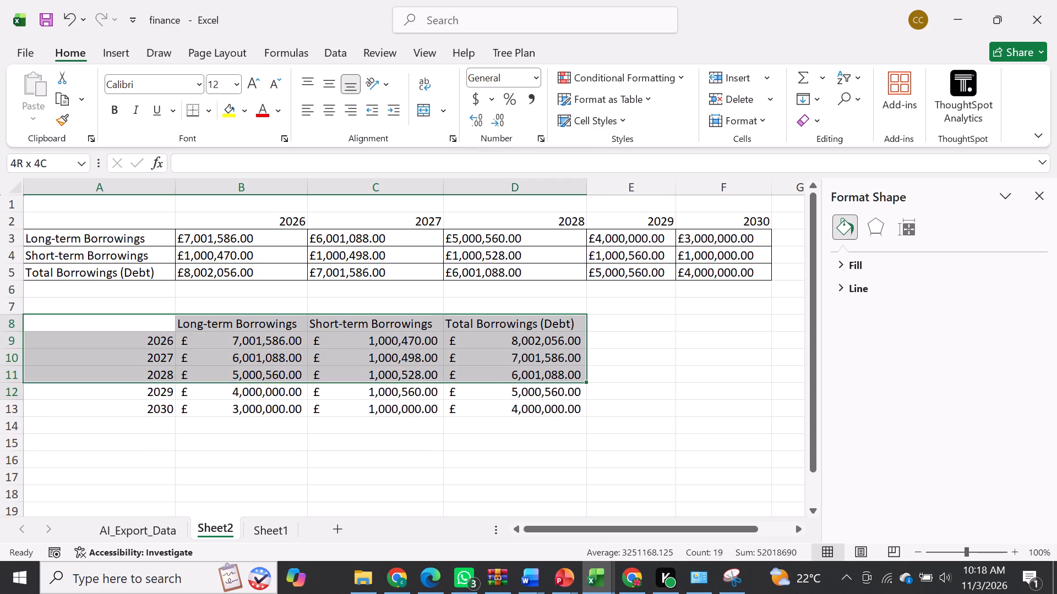
drag(562, 404, 565, 410)
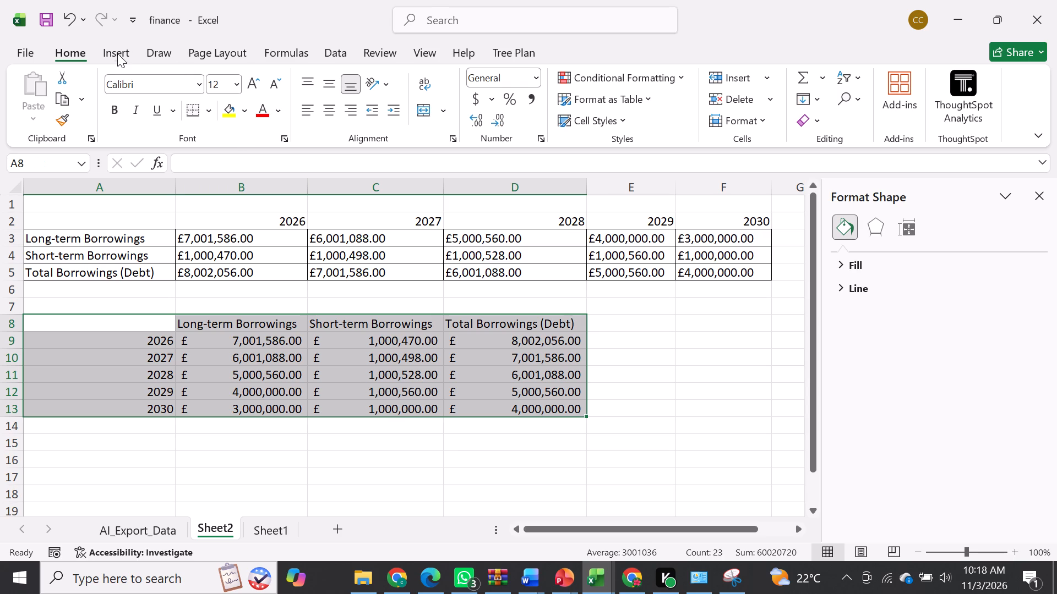
click(117, 53)
click(276, 94)
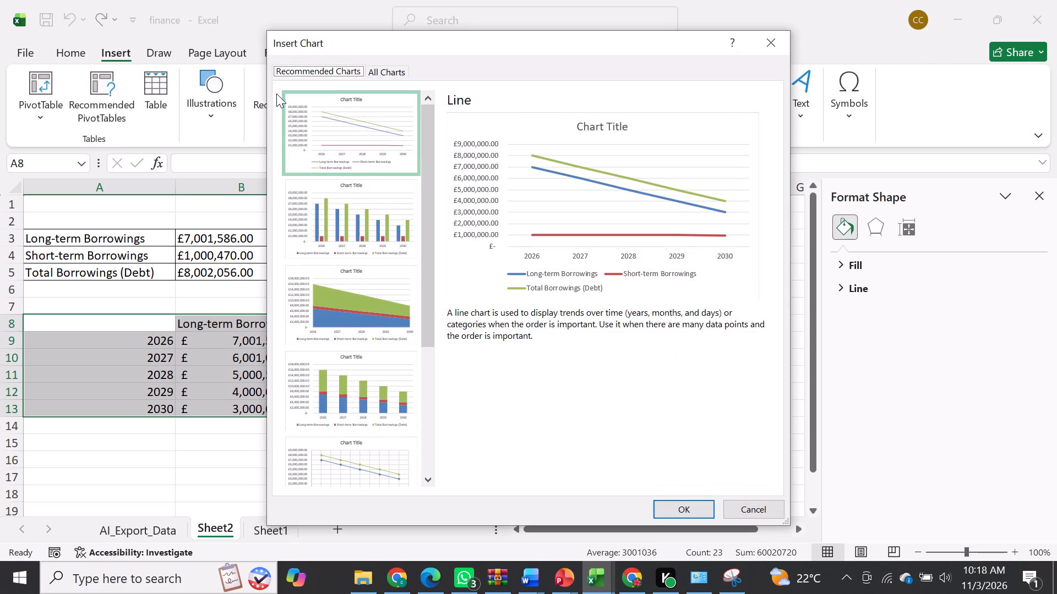
click(340, 222)
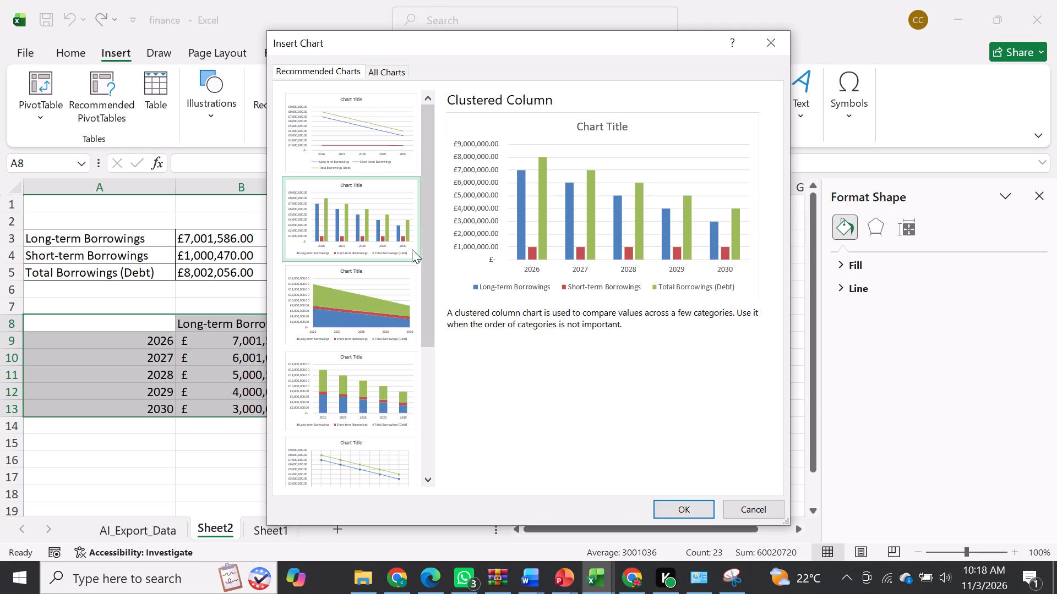
drag(428, 240, 439, 354)
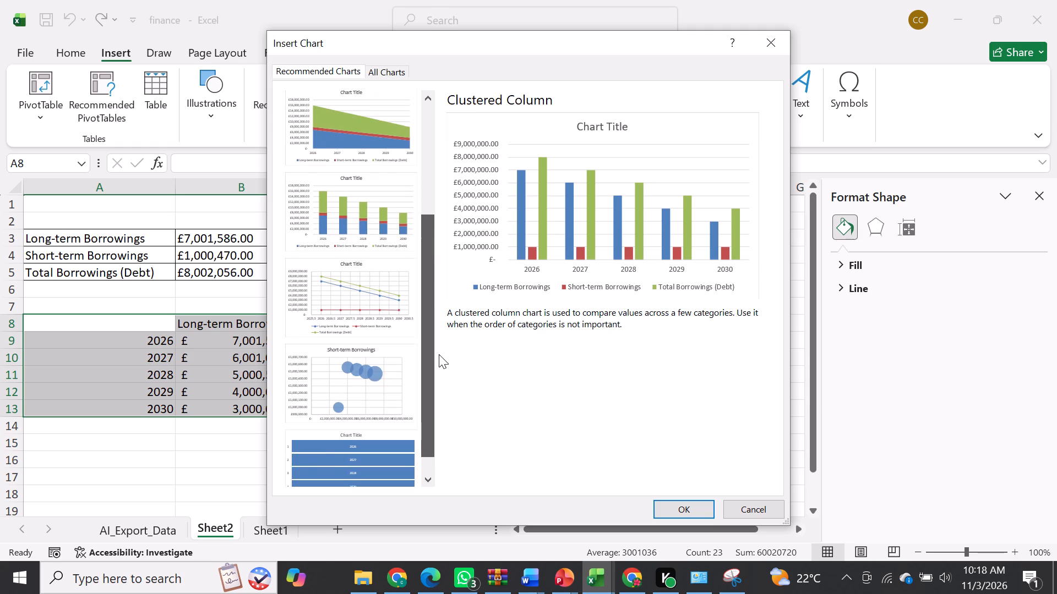
drag(439, 354, 449, 166)
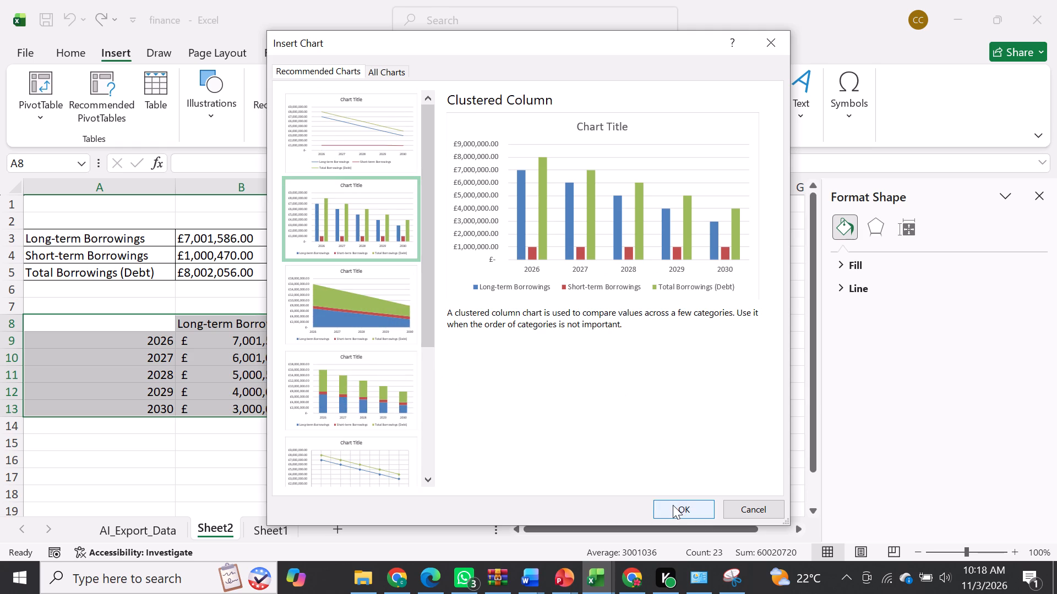
click(673, 505)
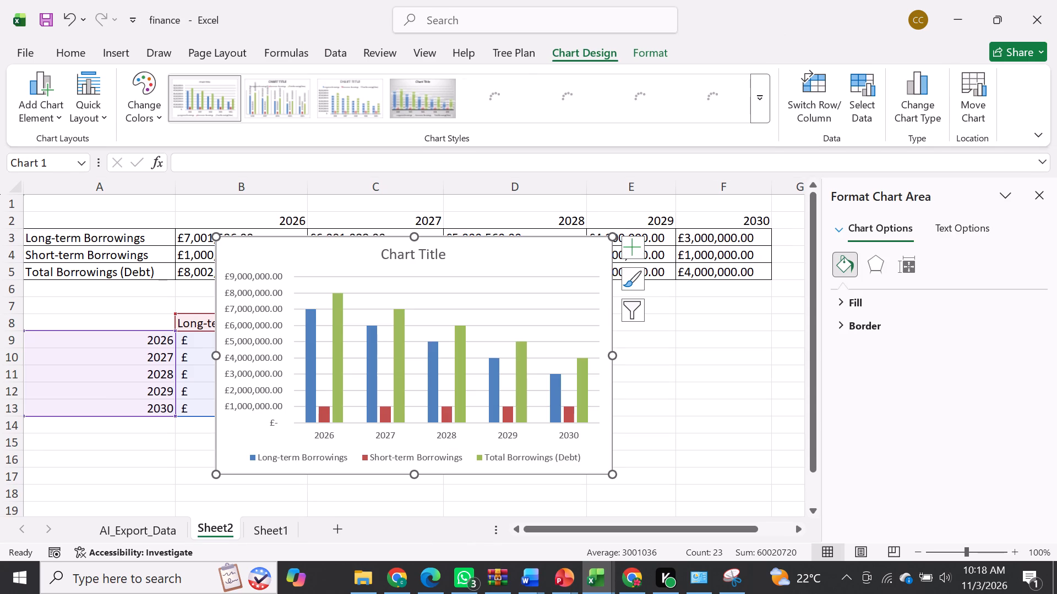
Change the chart title to "Debt financing".
click(419, 252)
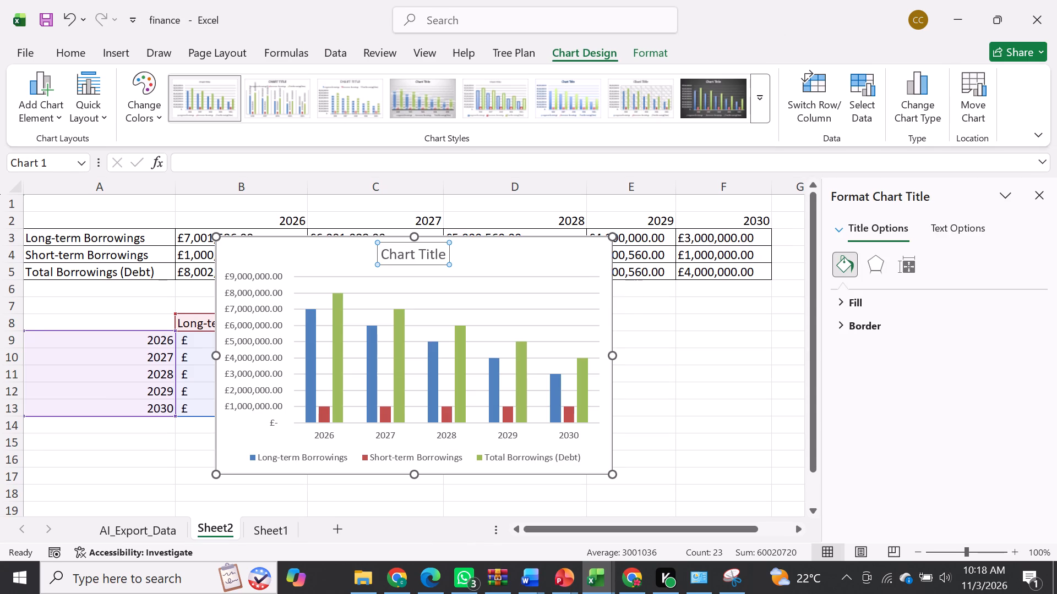
text(b)
key(space)
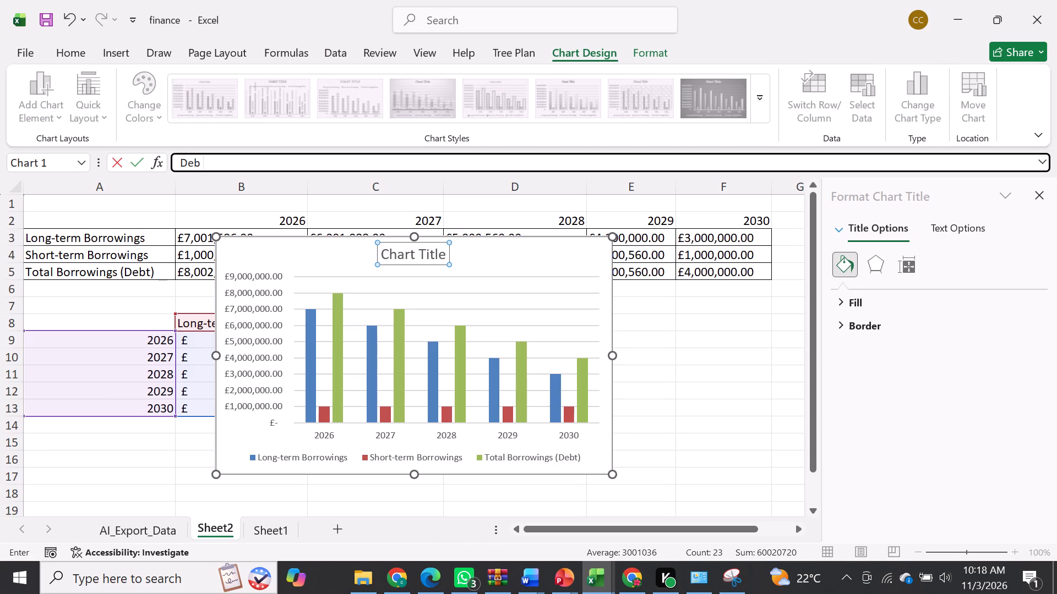
key(f)
key(BackSpace)
key(BackSpace)
text(t finanin)
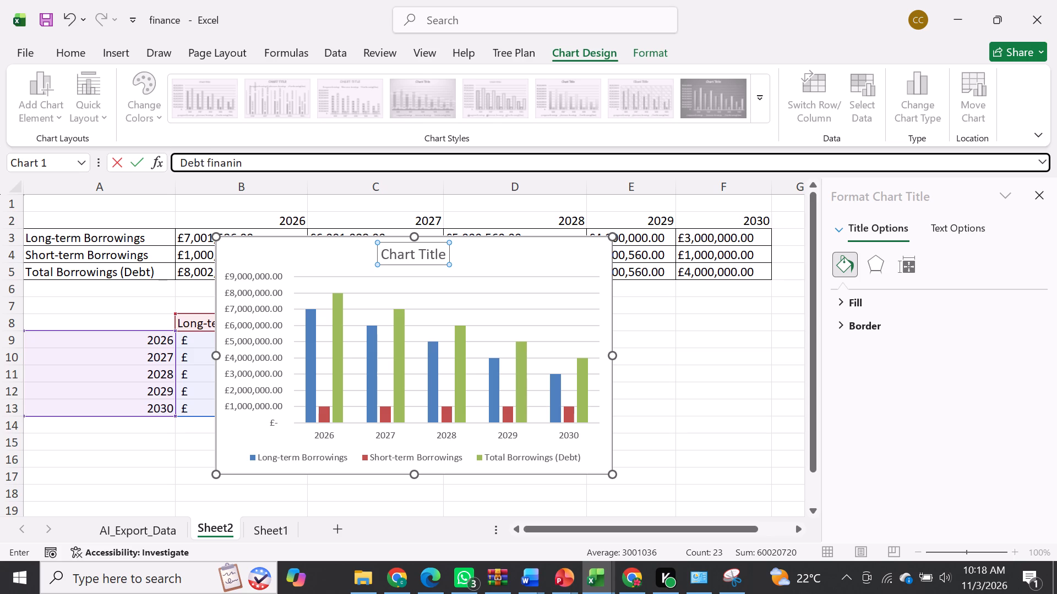
key(BackSpace)
key(BackSpace)
text(cing)
key(Return)
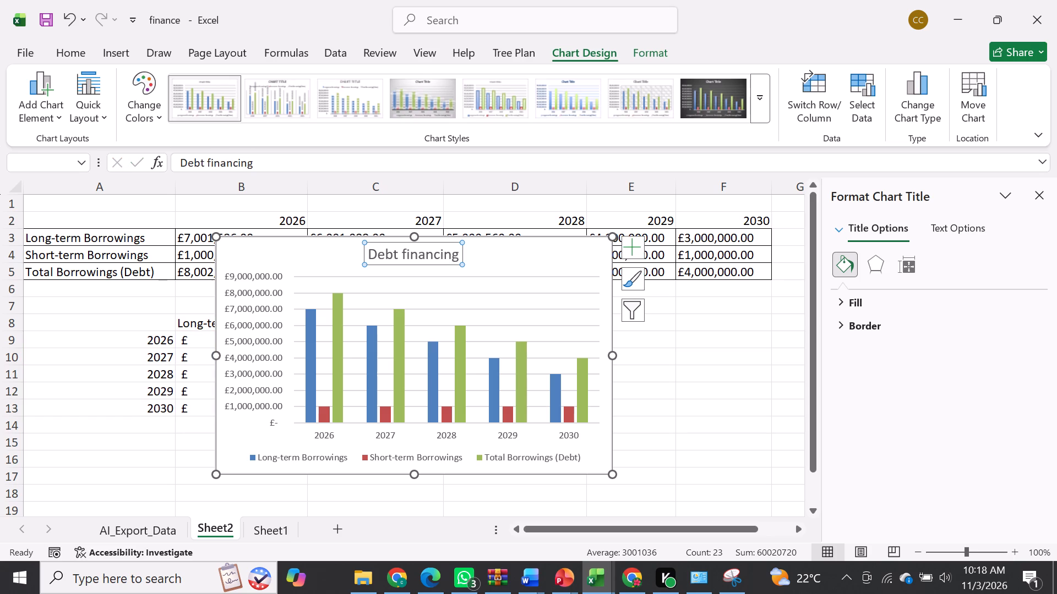
click(655, 404)
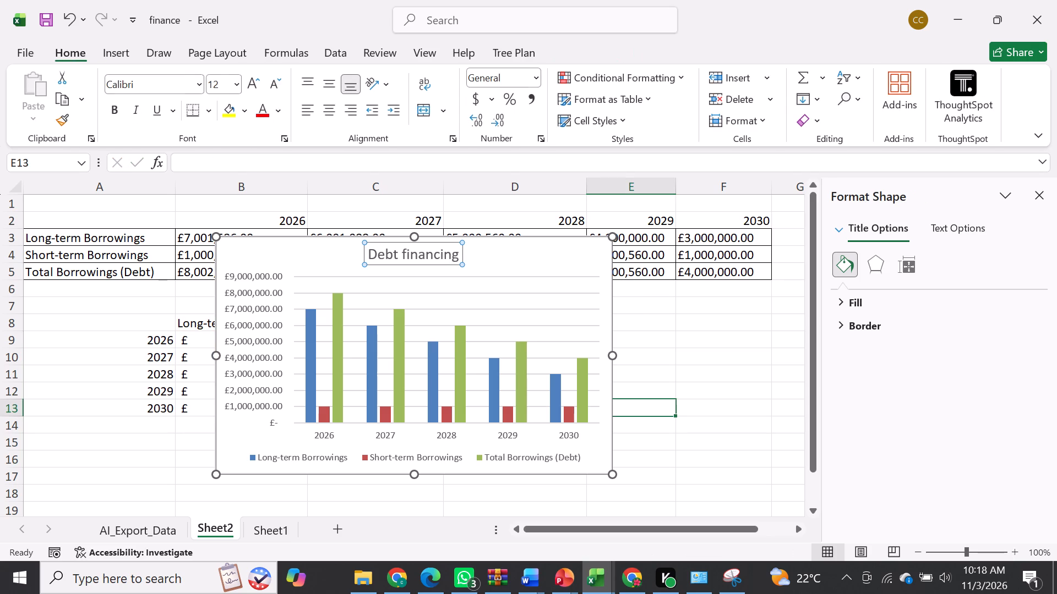
Cut the Debt financing chart from the sheet and switch to the PowerPoint presentation.
click(288, 252)
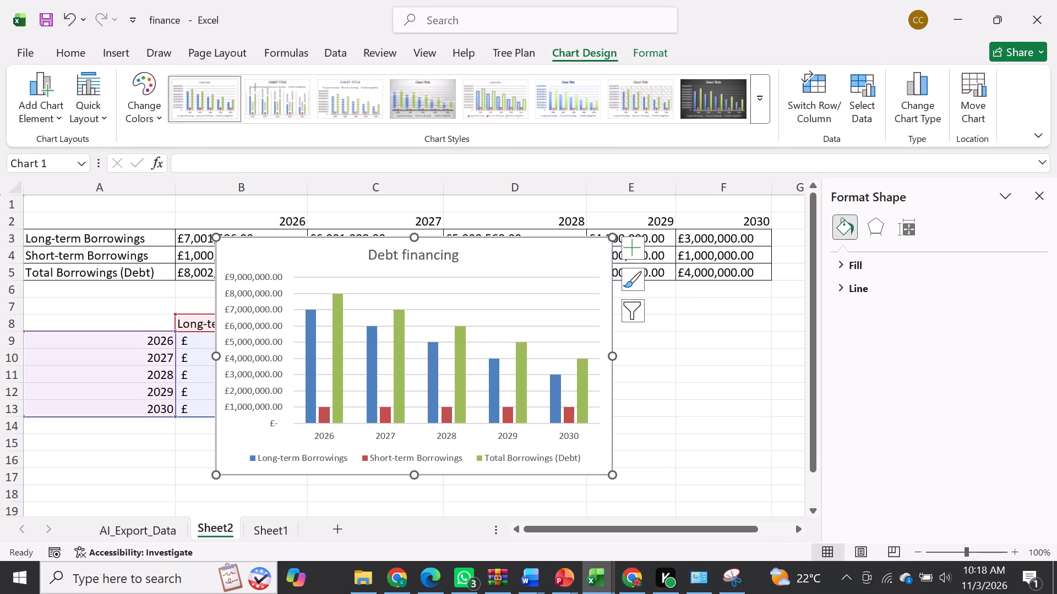
click(244, 255)
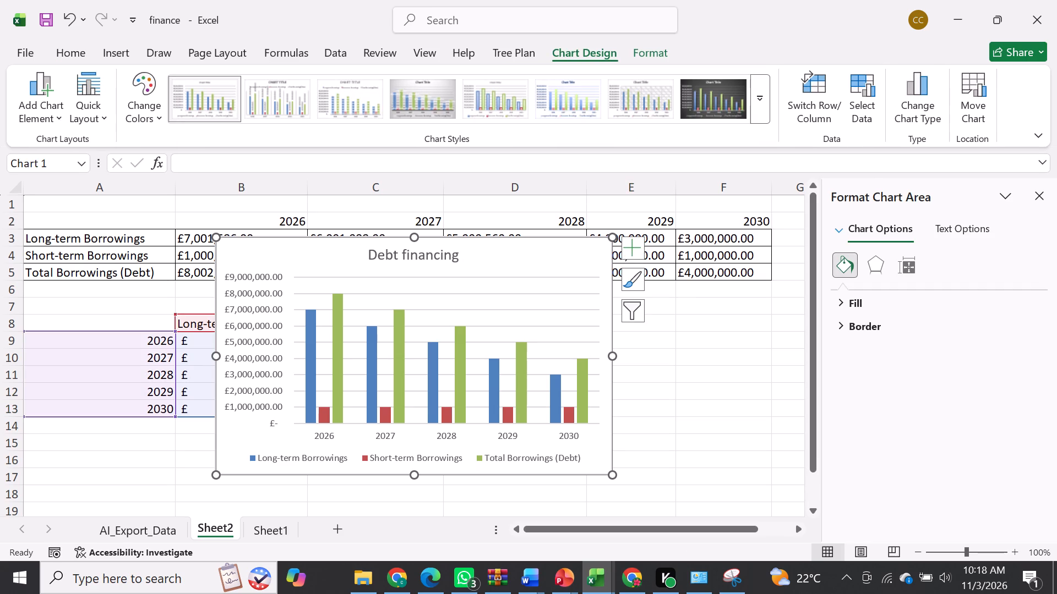
key(ctrl+x)
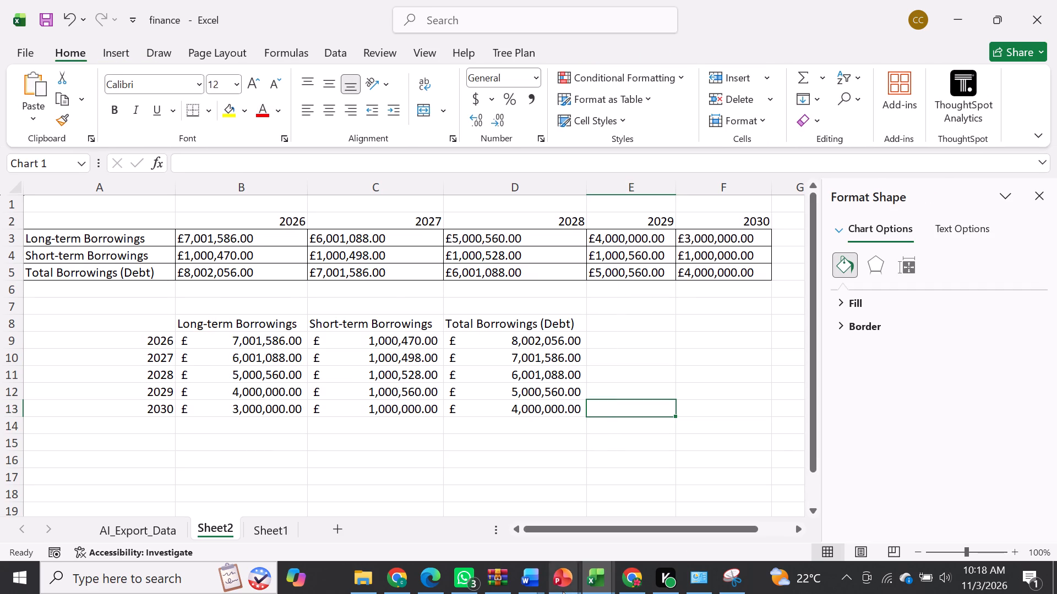
click(563, 591)
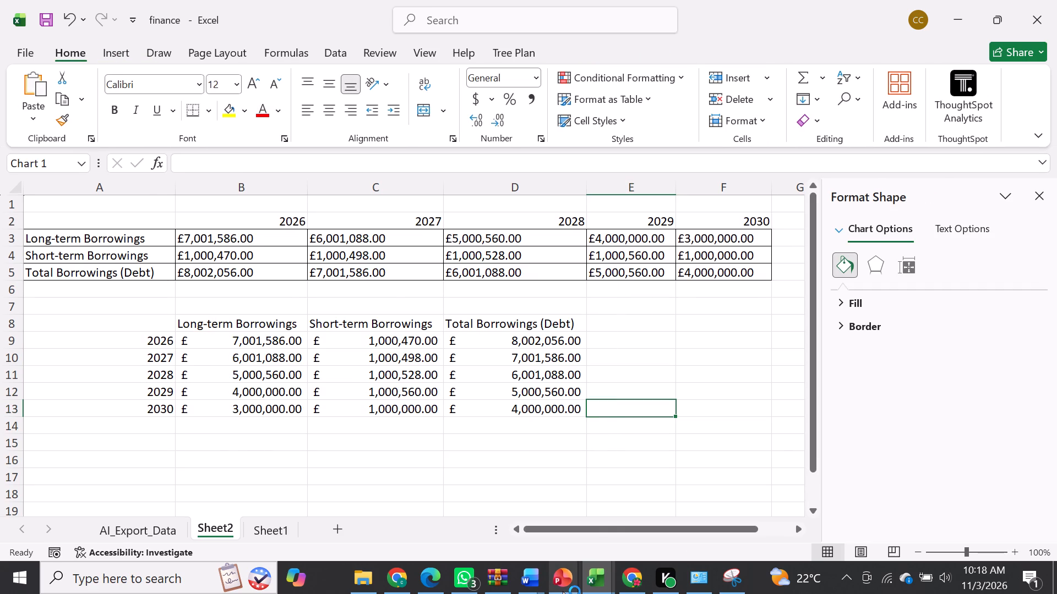